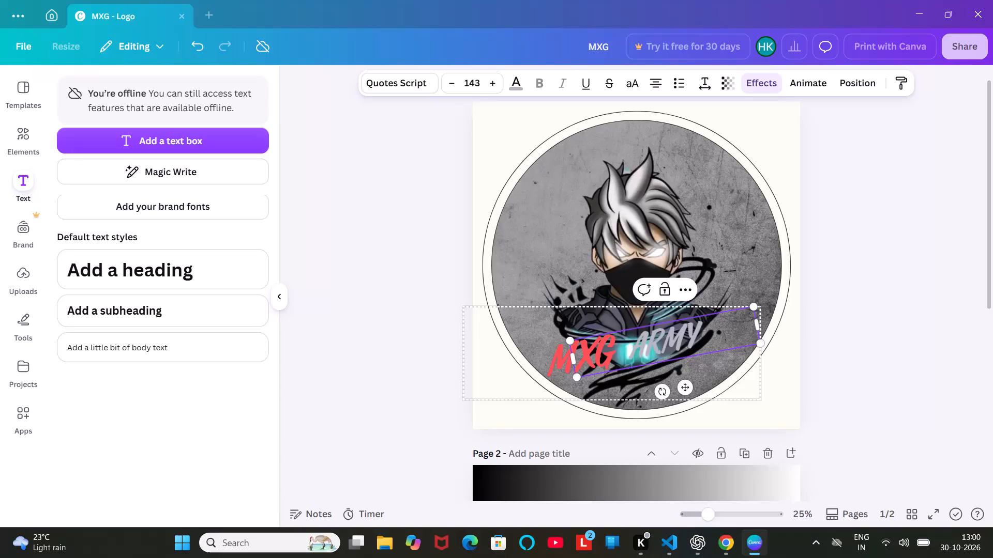
# Enlarge the grey ARMY text to font size 169, extending it toward the red MXG text.
pyautogui.click(705, 333)
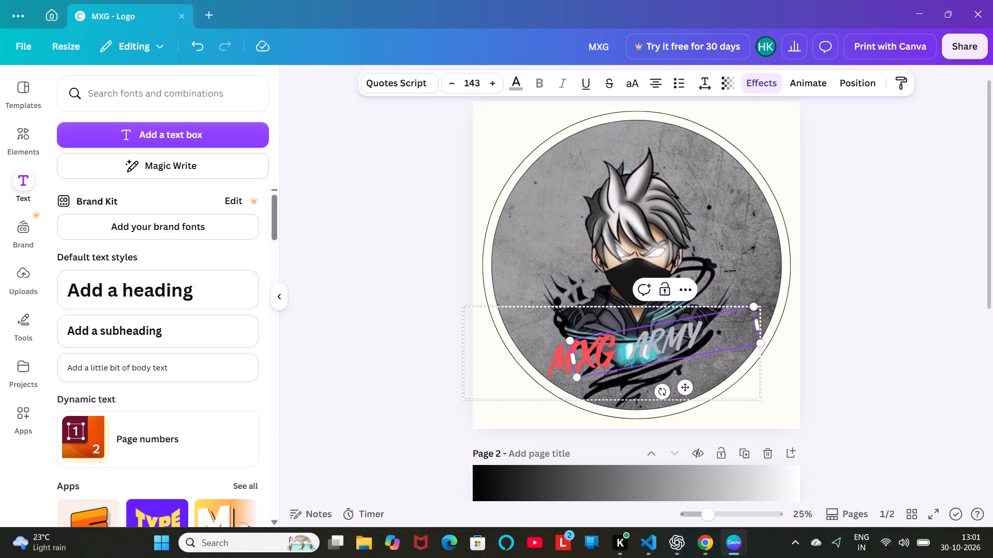
pyautogui.moveTo(601, 355); pyautogui.dragTo(565, 349)
pyautogui.moveTo(565, 349); pyautogui.dragTo(565, 342)
pyautogui.moveTo(565, 342); pyautogui.dragTo(531, 342)
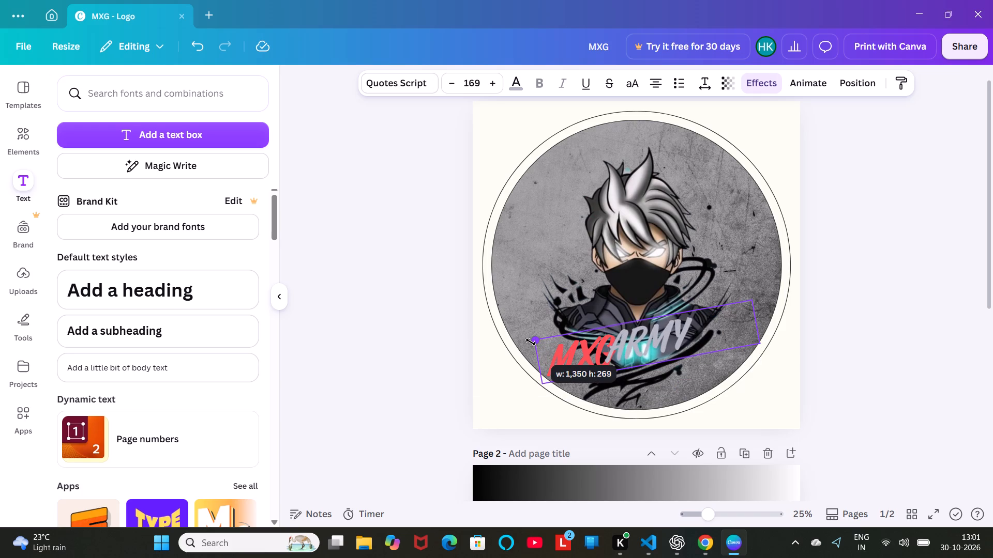
pyautogui.moveTo(531, 342); pyautogui.dragTo(531, 344)
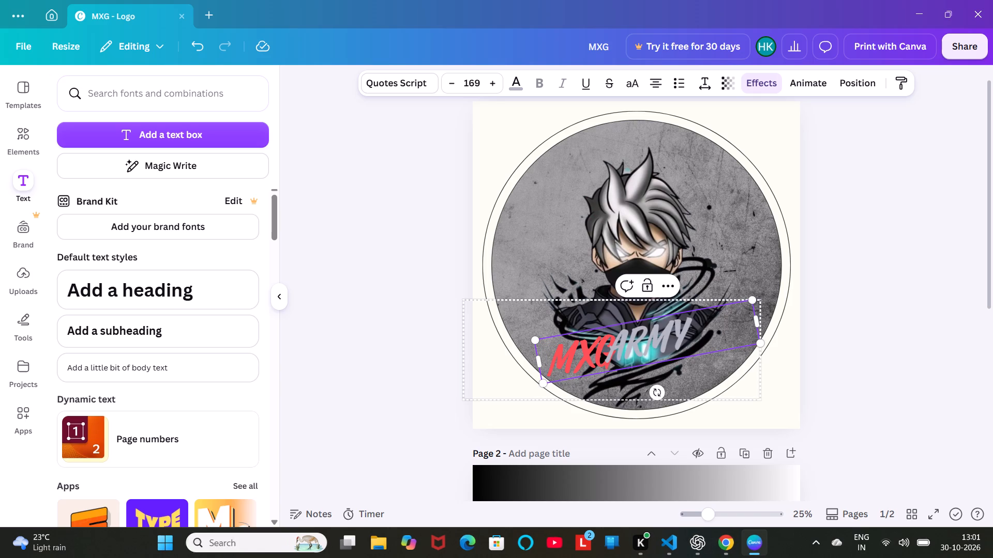
# Move the grouped MXG ARMY text slightly up and to the right over the character's chest.
pyautogui.moveTo(699, 328); pyautogui.dragTo(715, 329)
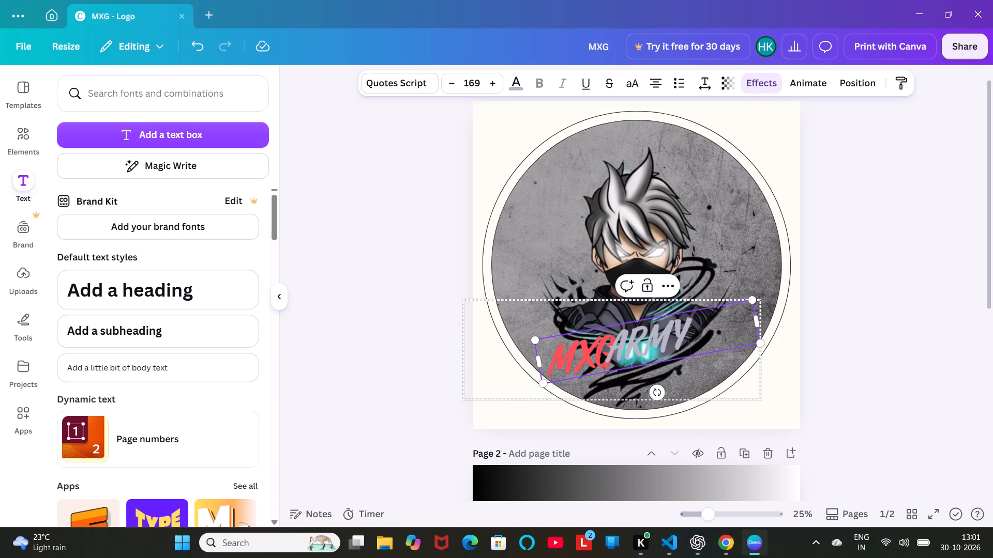
pyautogui.rightClick(735, 329)
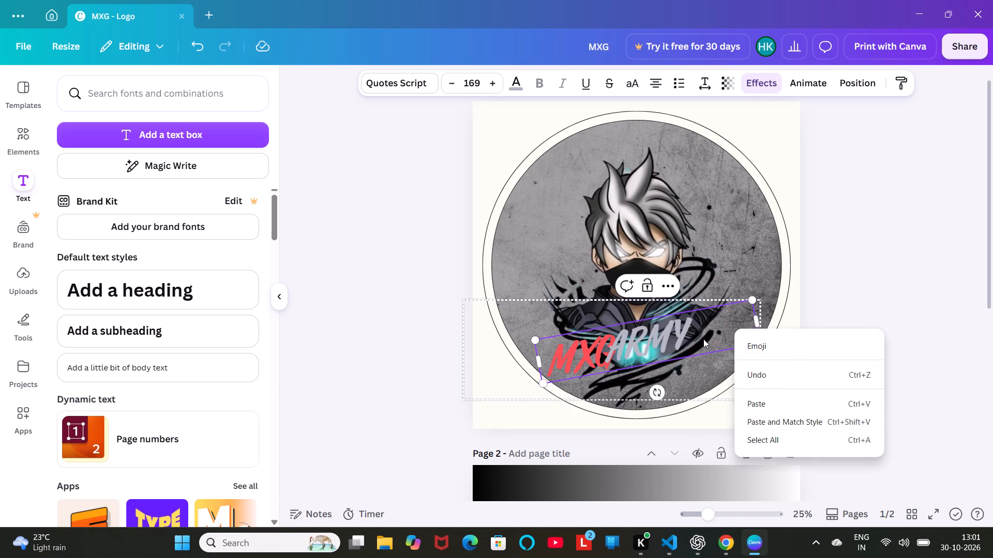
pyautogui.click(703, 339)
pyautogui.click(680, 374)
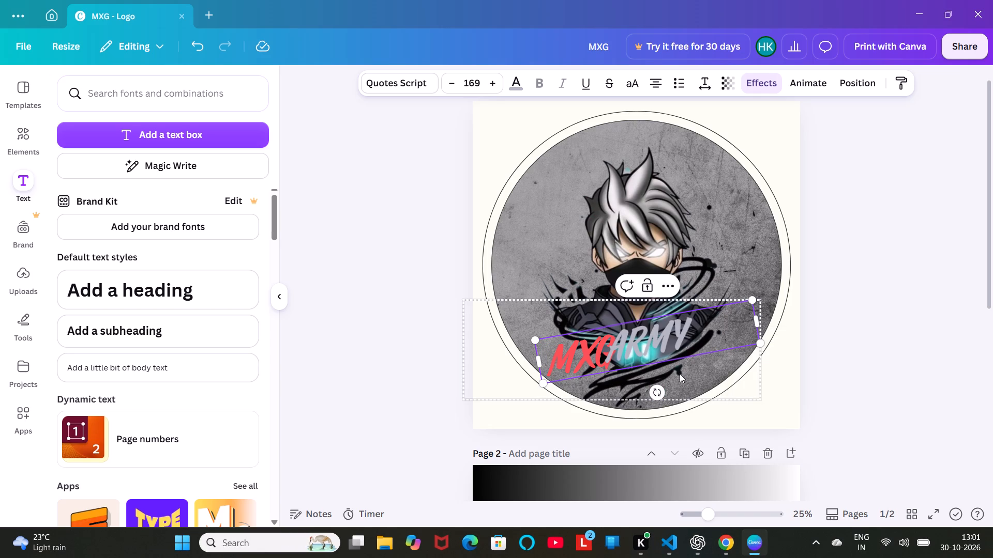
pyautogui.moveTo(665, 345); pyautogui.dragTo(644, 359)
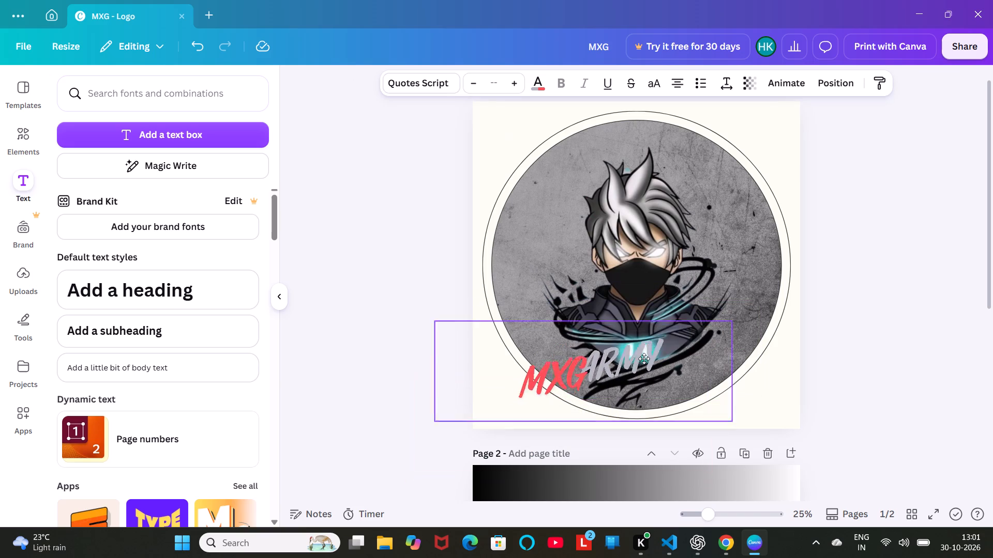
pyautogui.moveTo(644, 359); pyautogui.dragTo(681, 331)
pyautogui.click(695, 326)
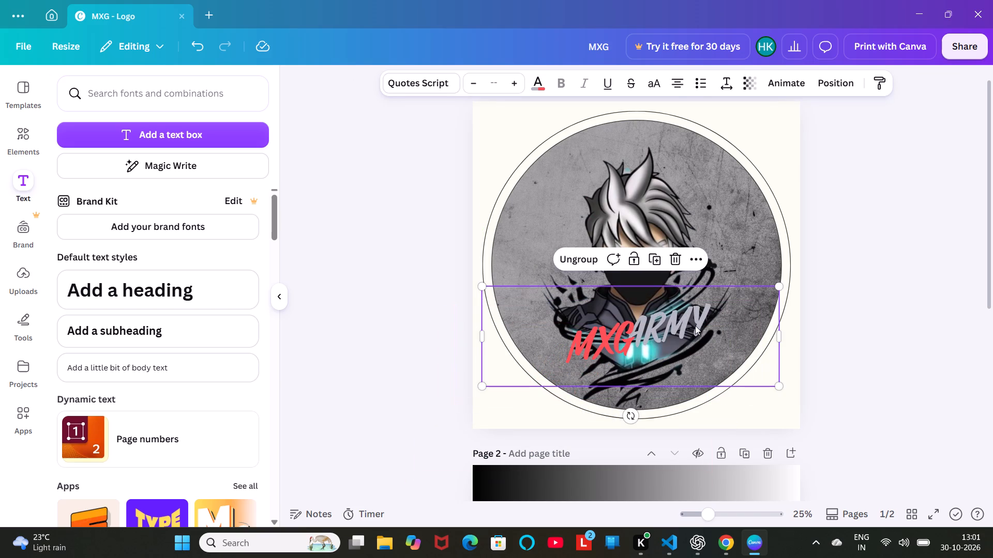
# Move the red MXG text left and down within the group, leaving a gap before ARMY.
pyautogui.moveTo(680, 331); pyautogui.dragTo(681, 332)
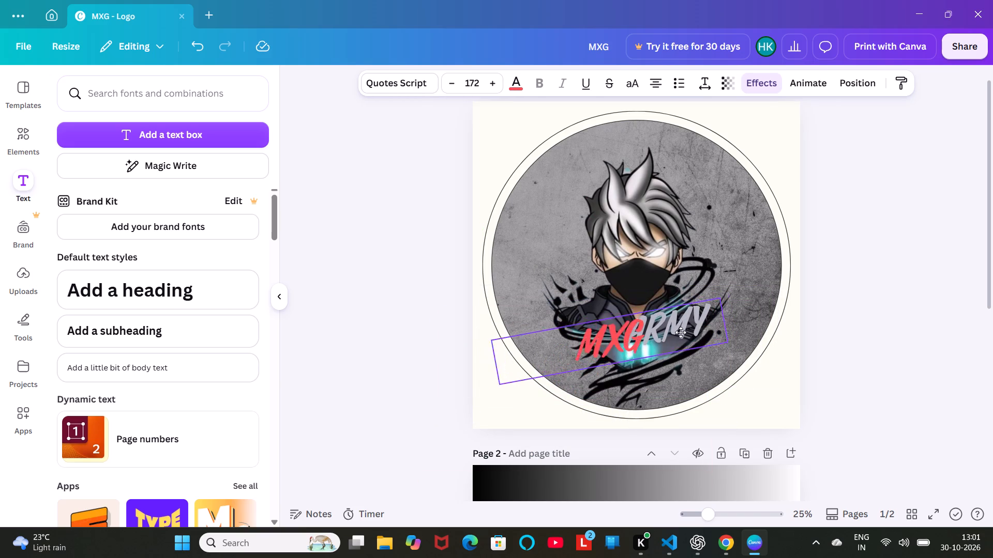
pyautogui.moveTo(681, 332); pyautogui.dragTo(666, 332)
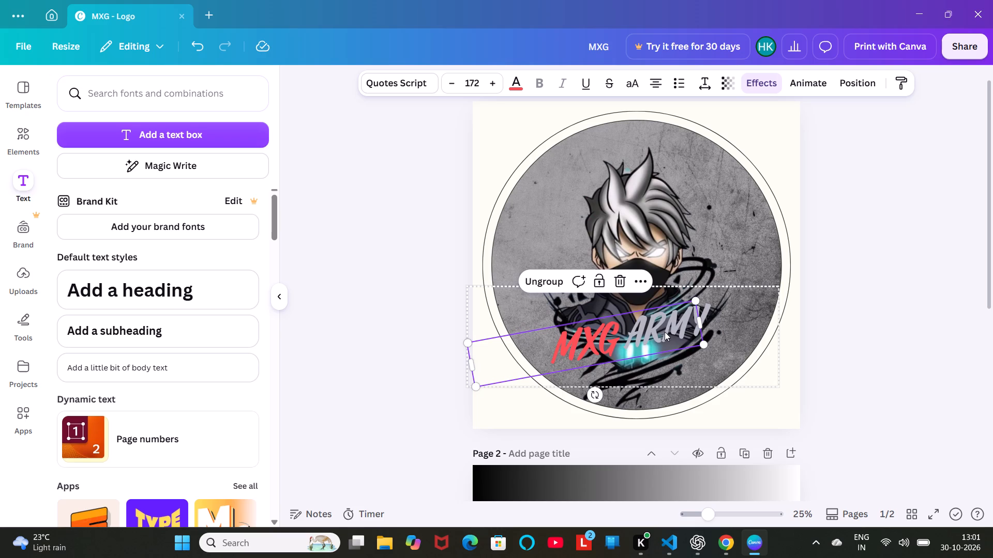
pyautogui.moveTo(665, 332); pyautogui.dragTo(664, 334)
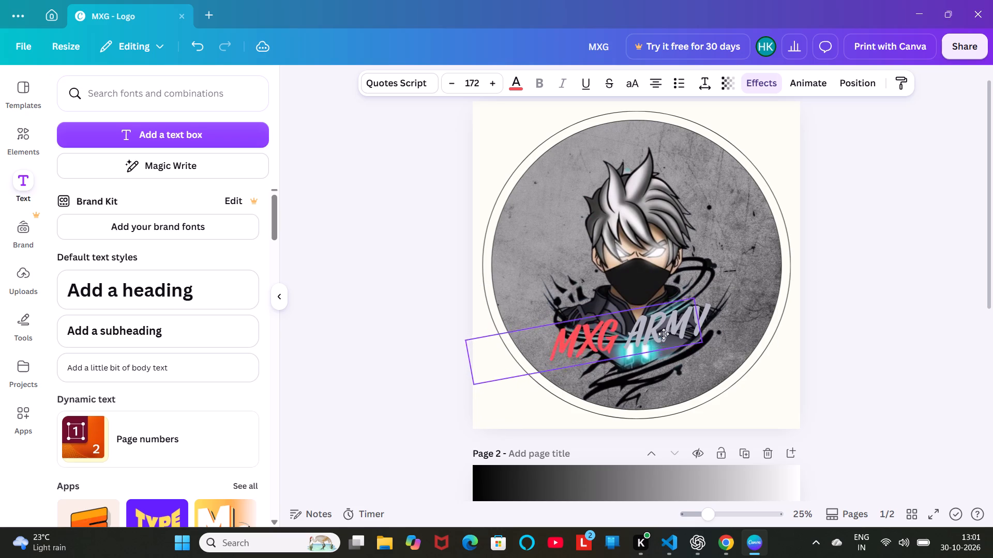
pyautogui.moveTo(664, 334); pyautogui.dragTo(663, 346)
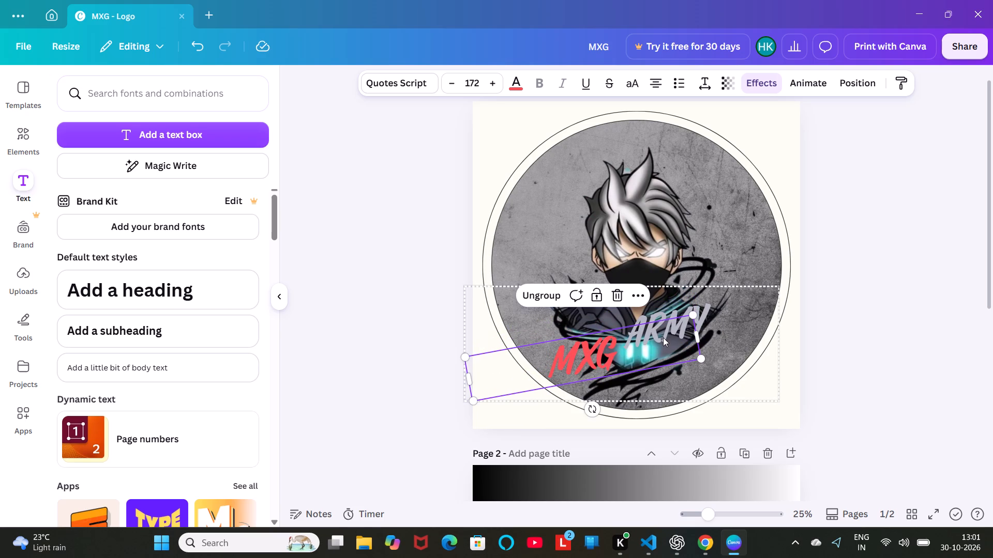
# Lower the grey ARMY text so it lines up beside MXG along the same slant, and deselect the group.
pyautogui.click(663, 336)
pyautogui.click(701, 317)
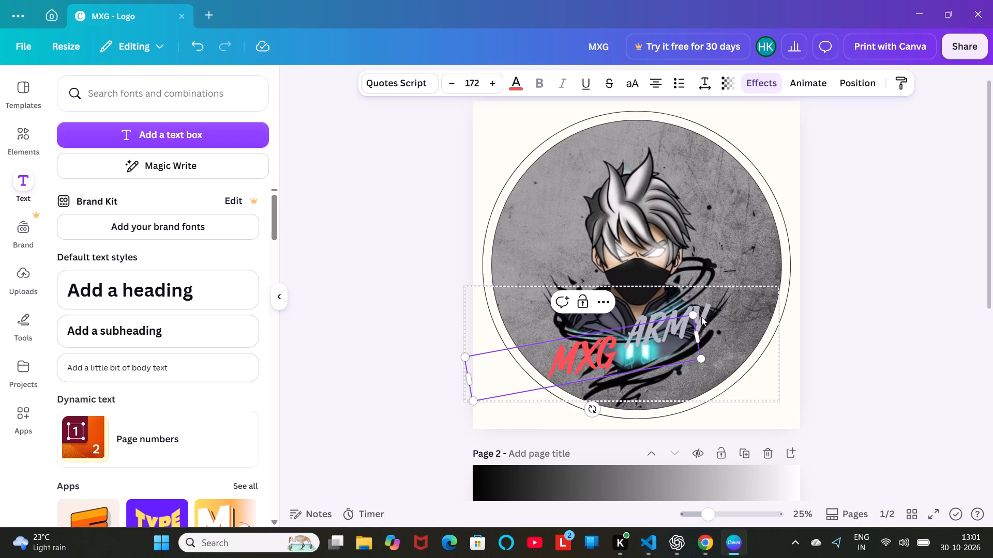
pyautogui.moveTo(701, 317); pyautogui.dragTo(703, 334)
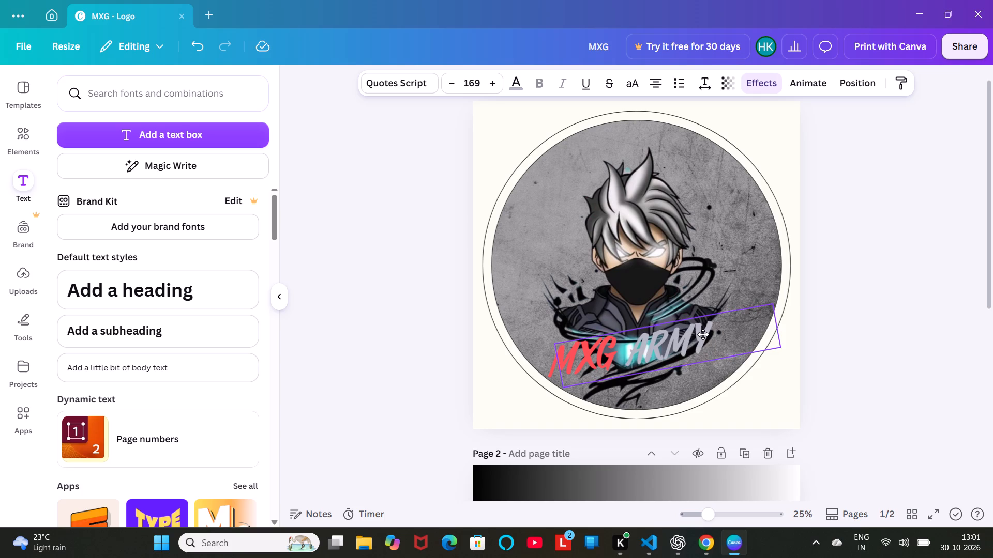
pyautogui.moveTo(703, 334); pyautogui.dragTo(702, 334)
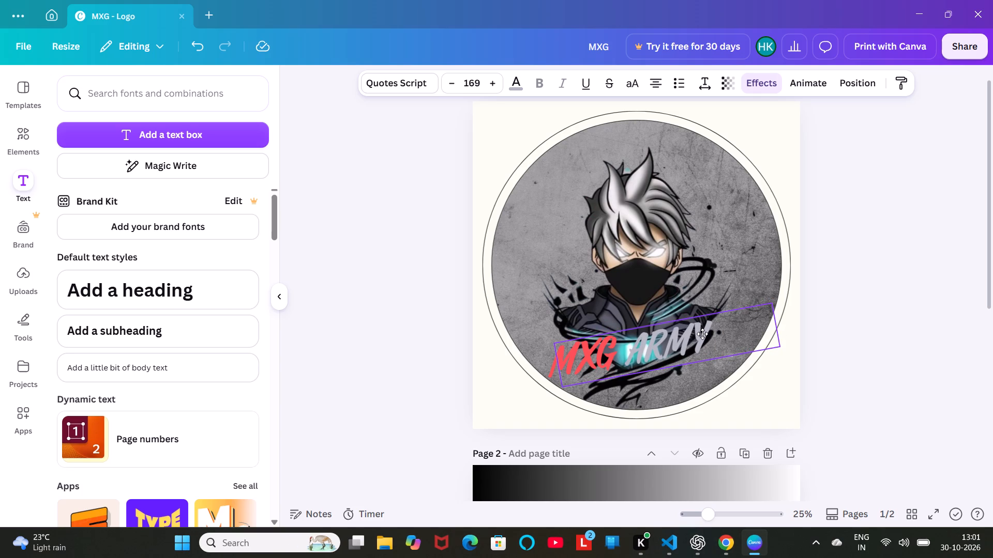
pyautogui.moveTo(702, 334); pyautogui.dragTo(702, 333)
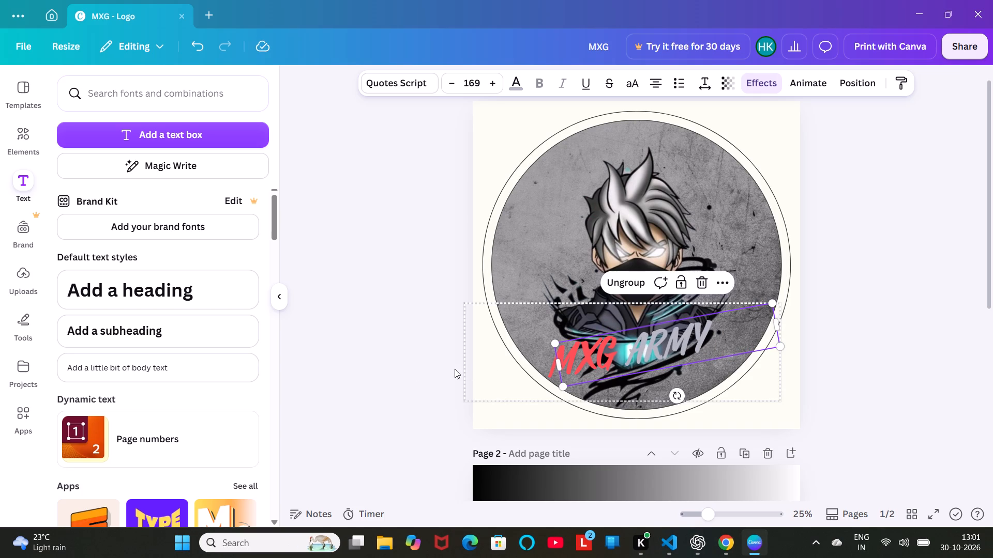
pyautogui.click(394, 369)
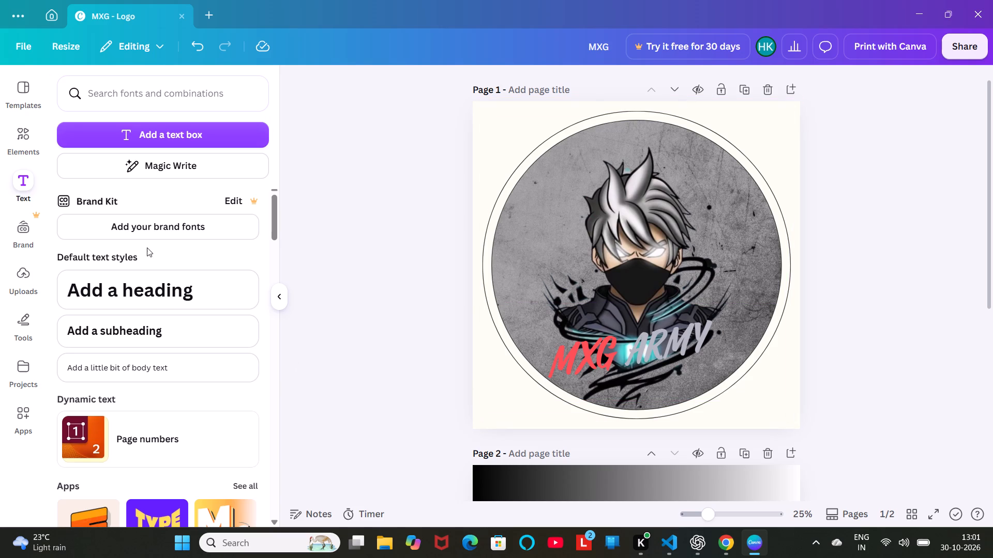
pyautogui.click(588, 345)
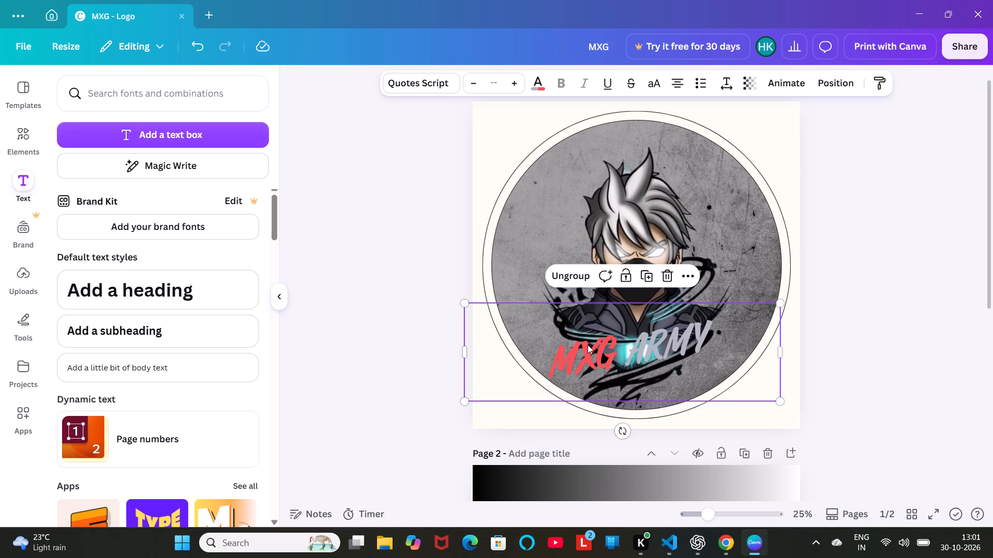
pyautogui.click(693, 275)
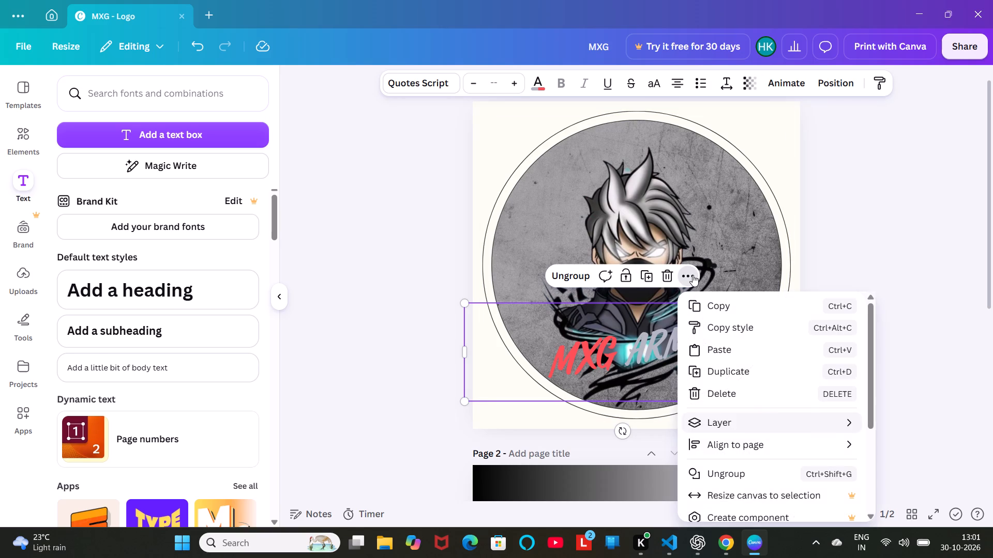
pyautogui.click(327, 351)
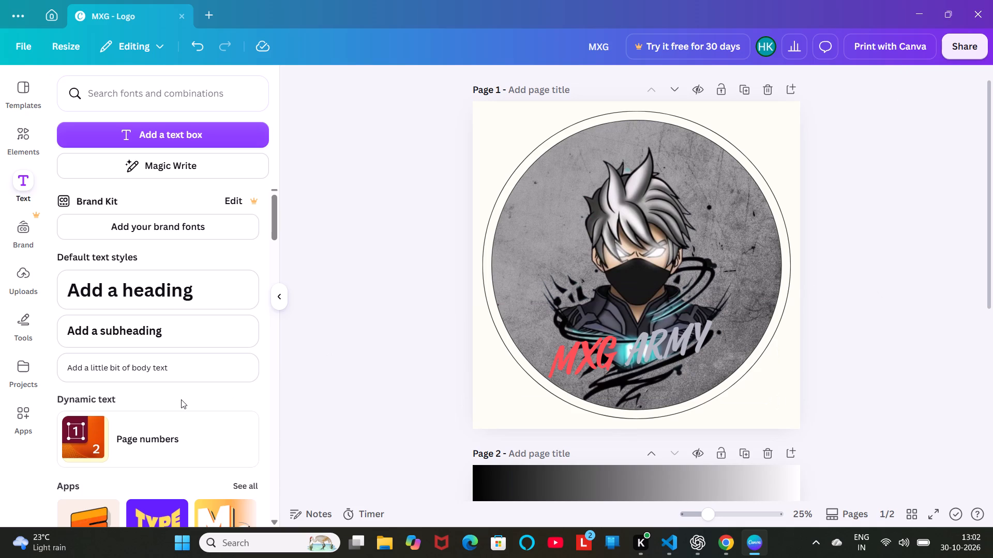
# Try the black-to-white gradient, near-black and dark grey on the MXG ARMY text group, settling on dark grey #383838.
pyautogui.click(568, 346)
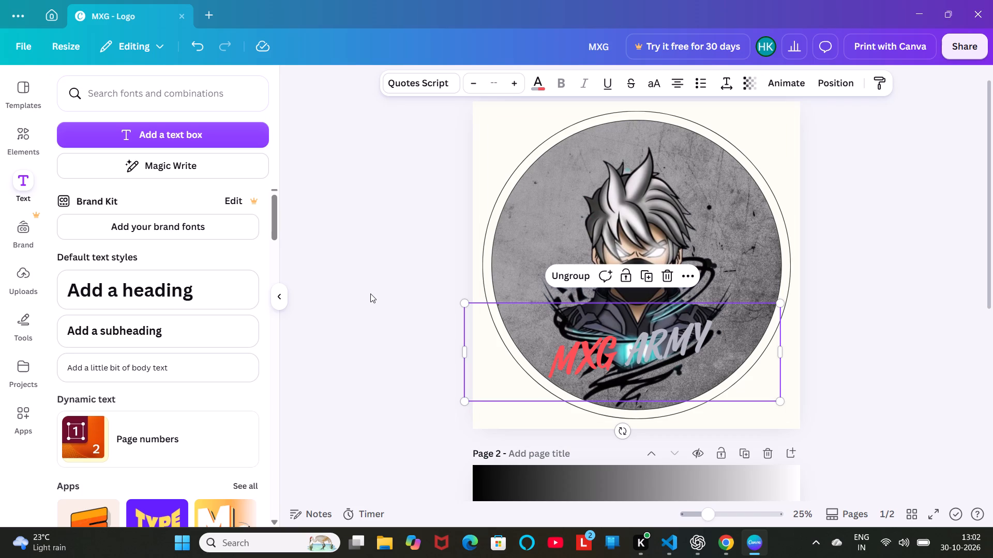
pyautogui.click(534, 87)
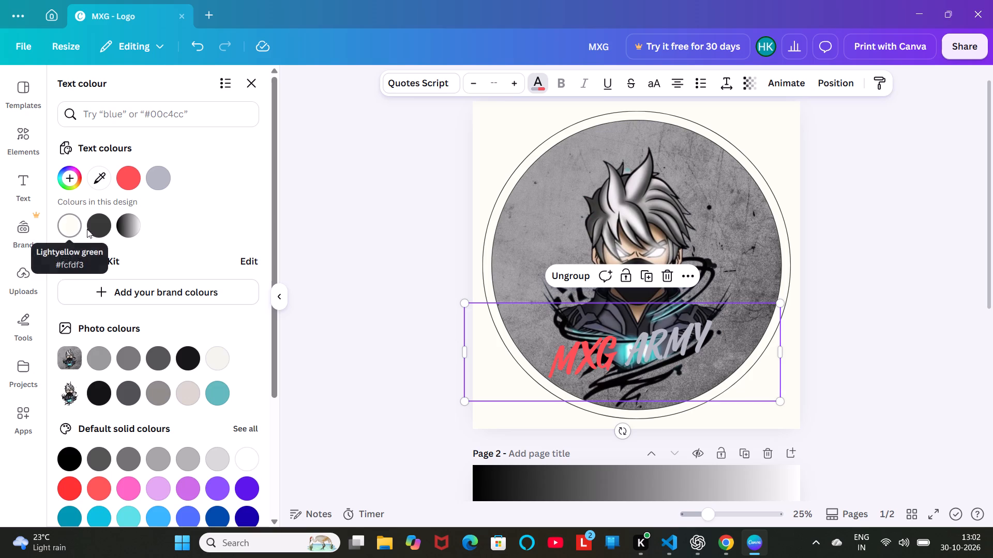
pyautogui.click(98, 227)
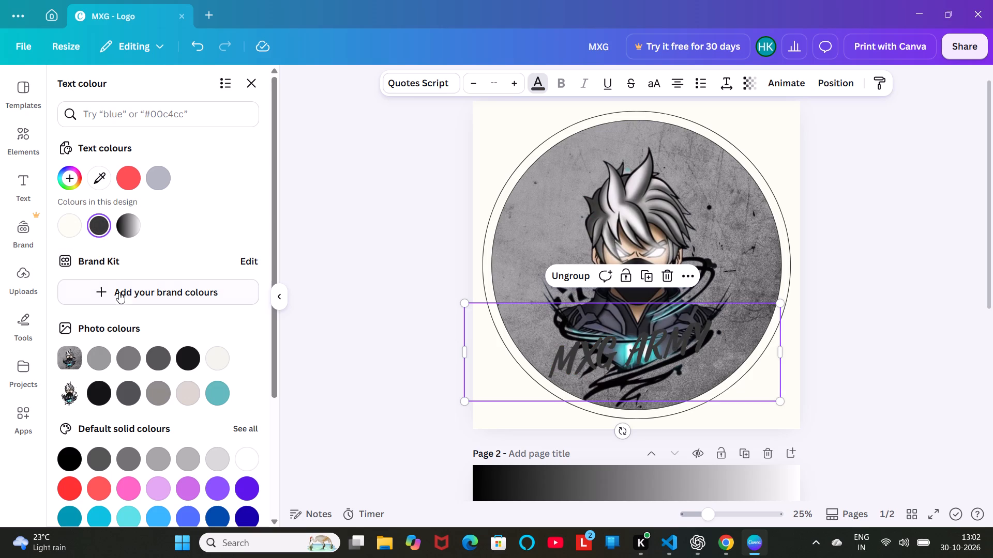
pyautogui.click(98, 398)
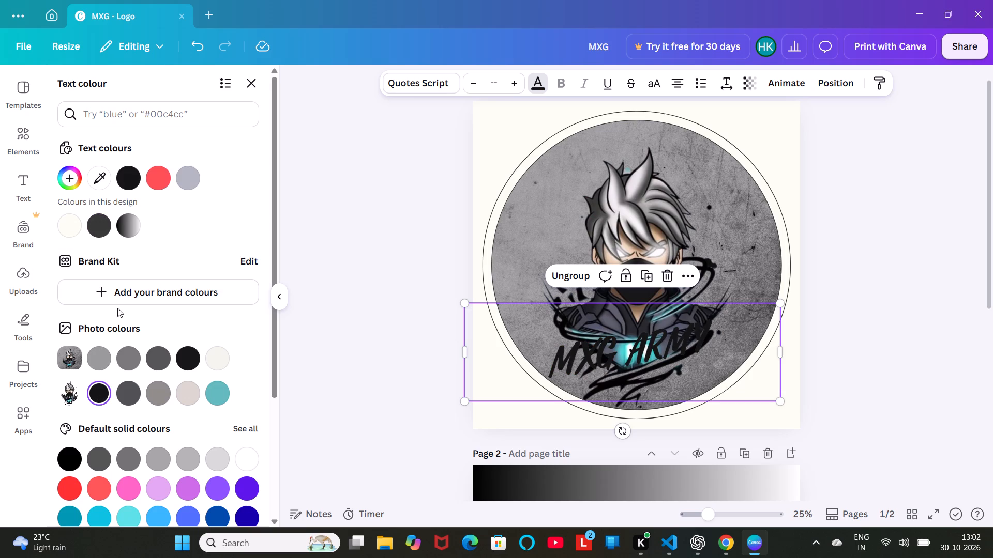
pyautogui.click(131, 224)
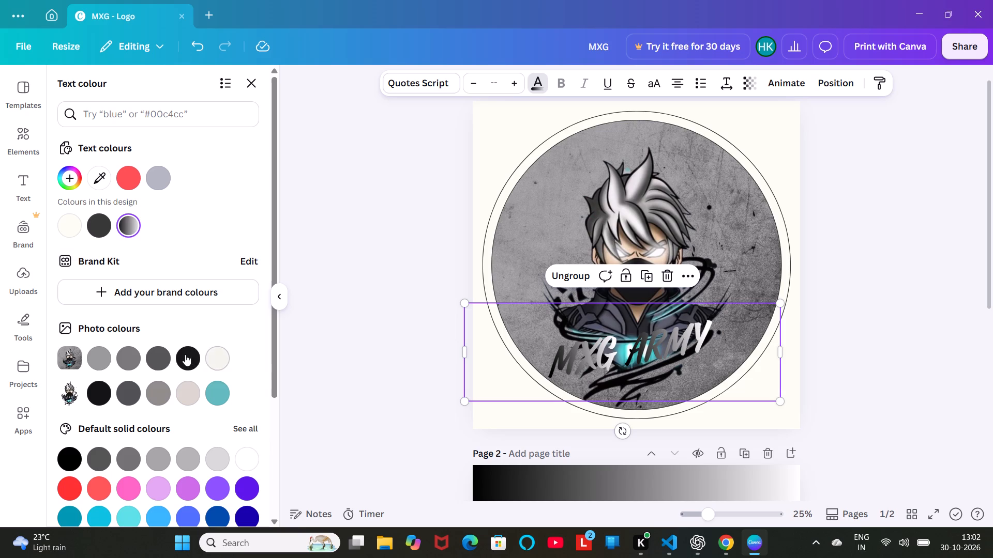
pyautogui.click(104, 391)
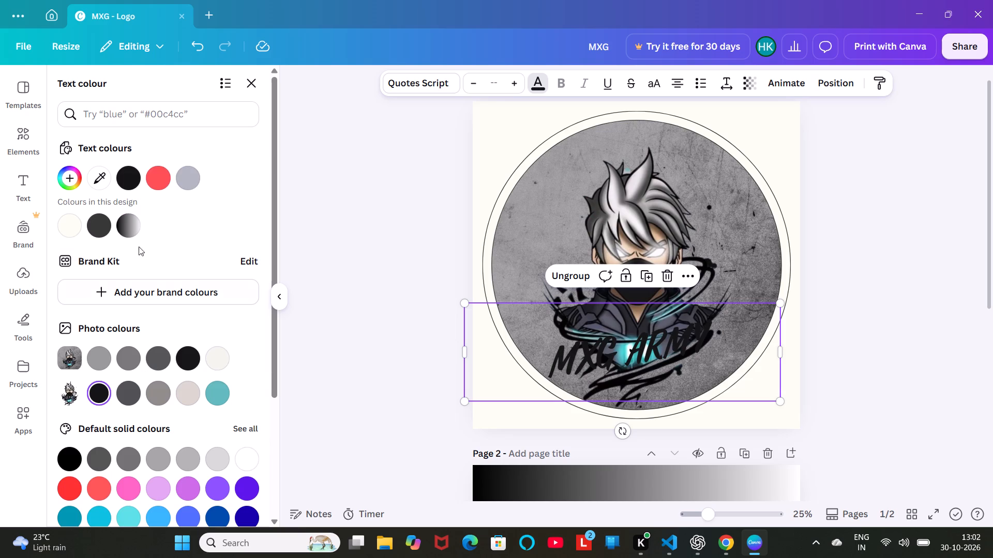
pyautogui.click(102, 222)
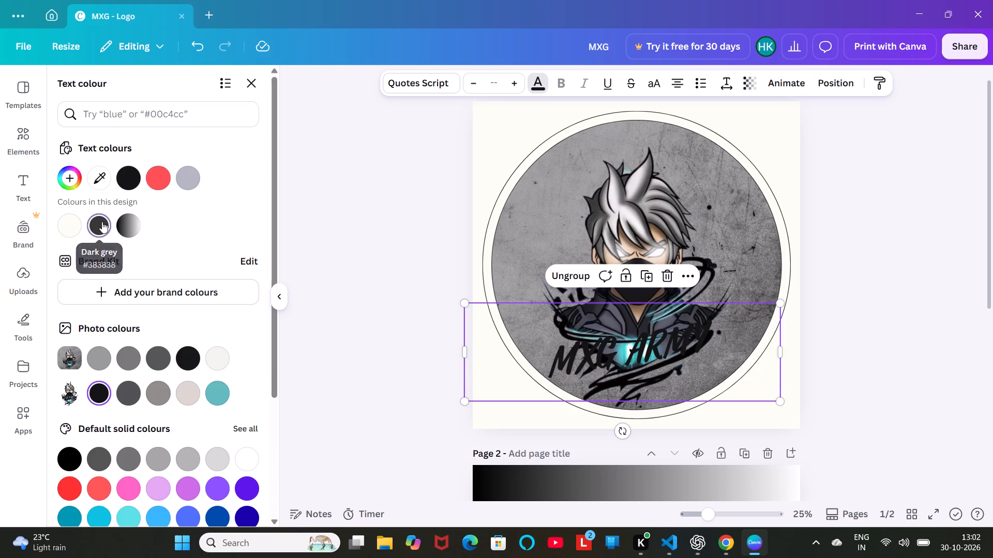
# Shift the MXG ARMY text group slightly right and down over the lower chest artwork, and deselect it.
pyautogui.moveTo(577, 335); pyautogui.dragTo(615, 354)
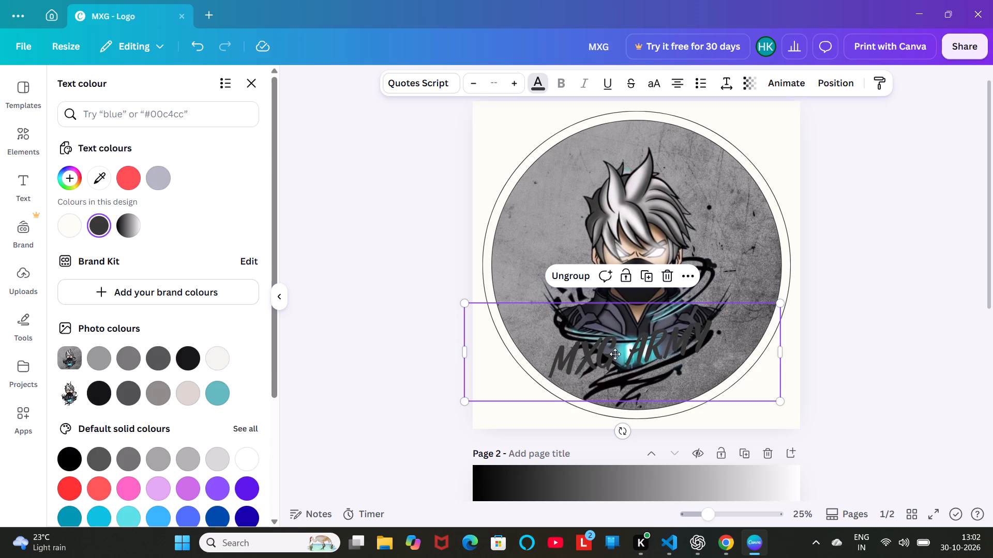
pyautogui.moveTo(615, 354); pyautogui.dragTo(582, 342)
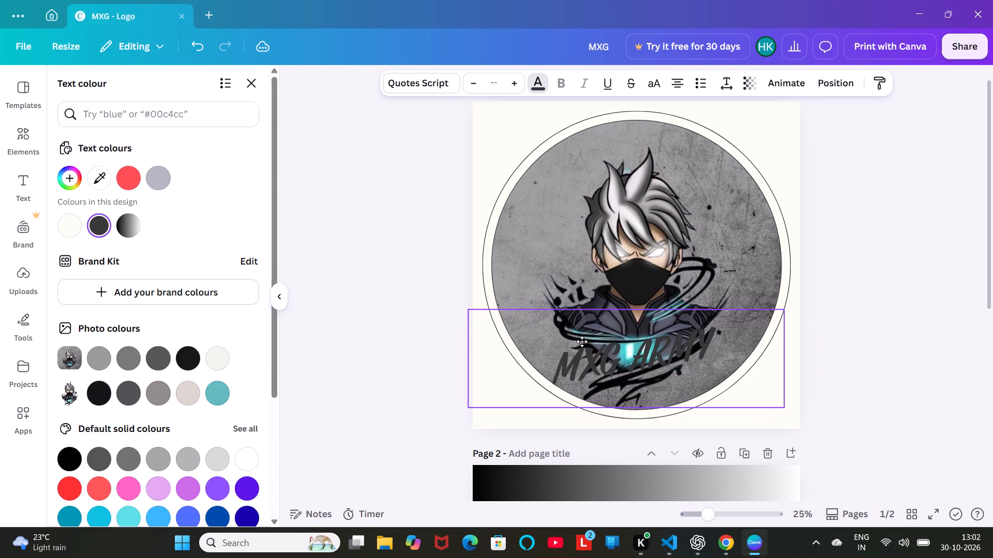
pyautogui.moveTo(582, 342); pyautogui.dragTo(583, 343)
pyautogui.click(386, 347)
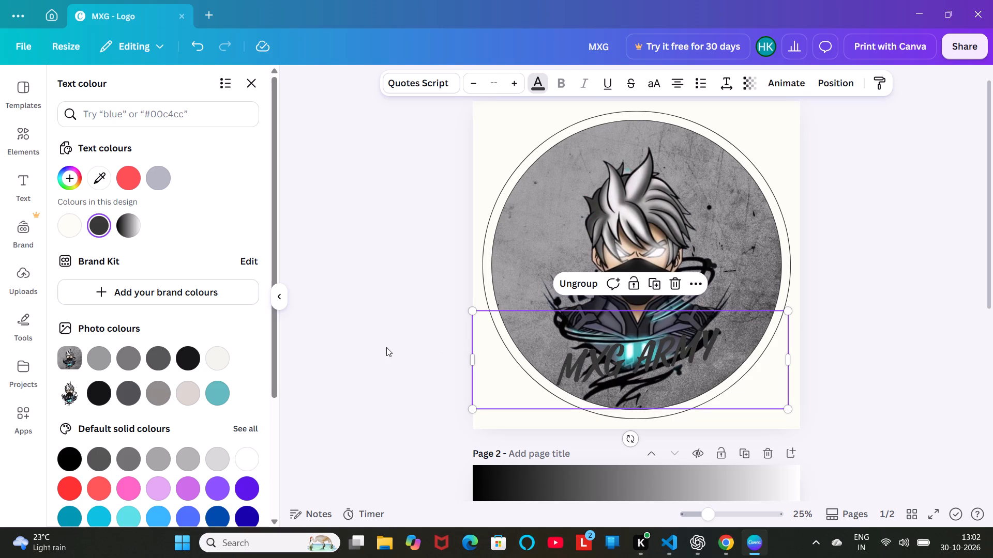
pyautogui.click(386, 347)
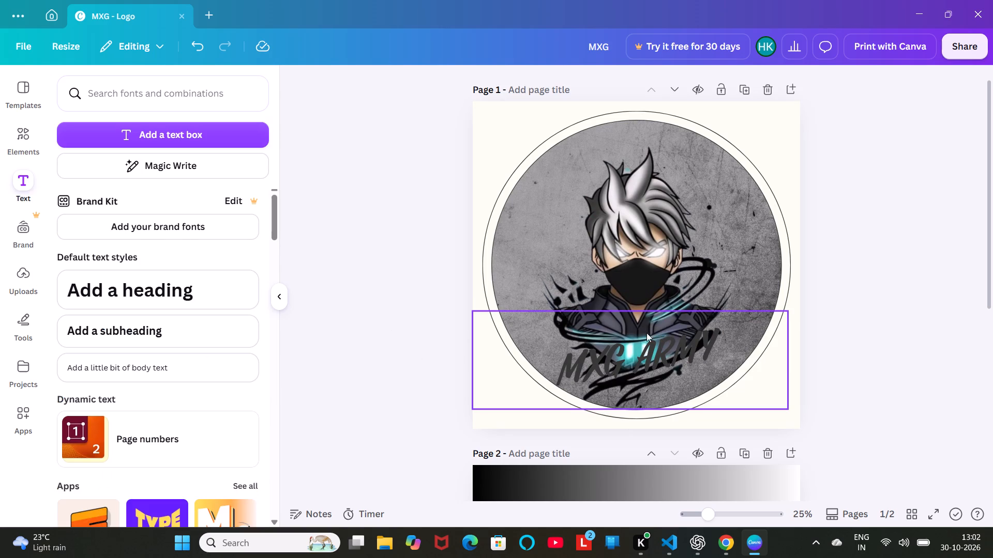
# Recolour the MXG ARMY text group with the first grey from the background photo's colours.
pyautogui.click(614, 357)
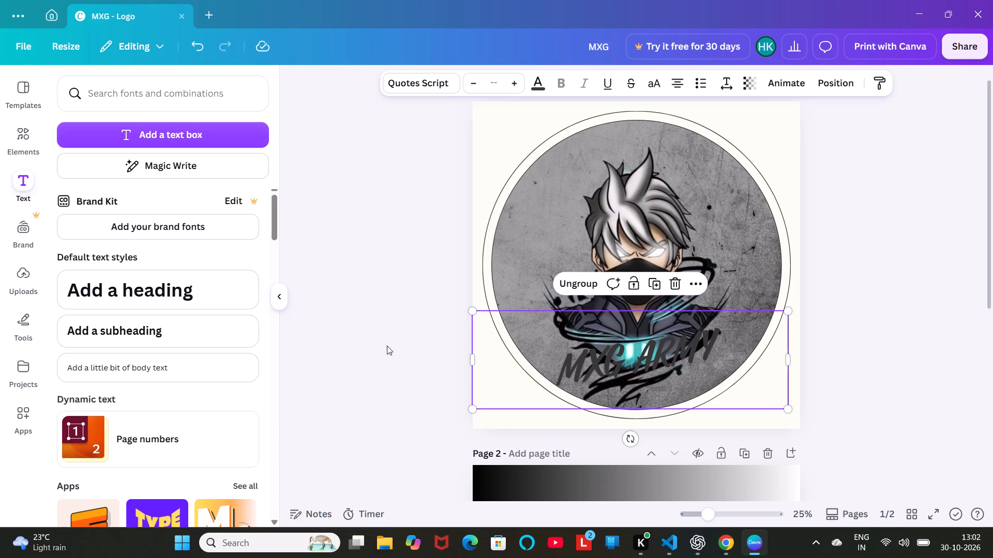
pyautogui.click(543, 83)
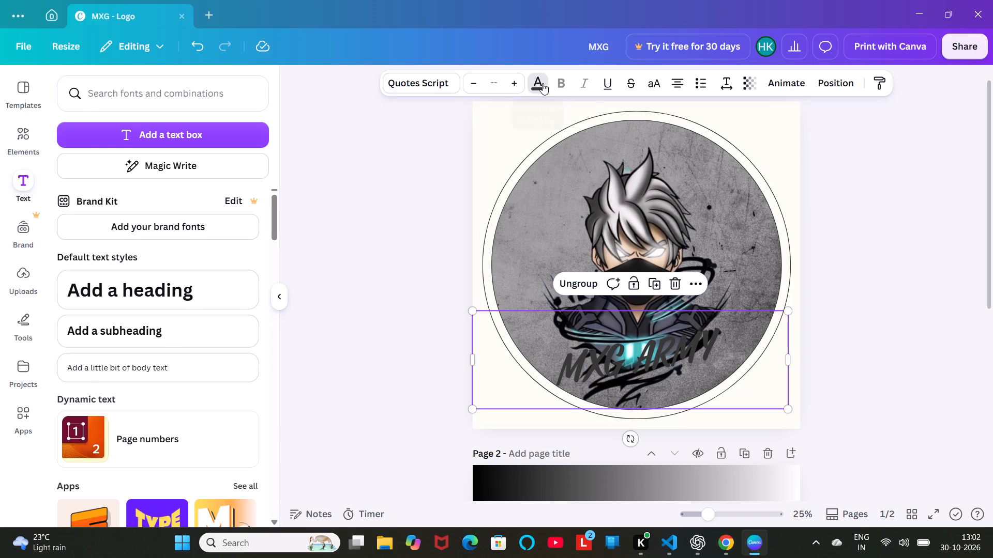
pyautogui.click(103, 361)
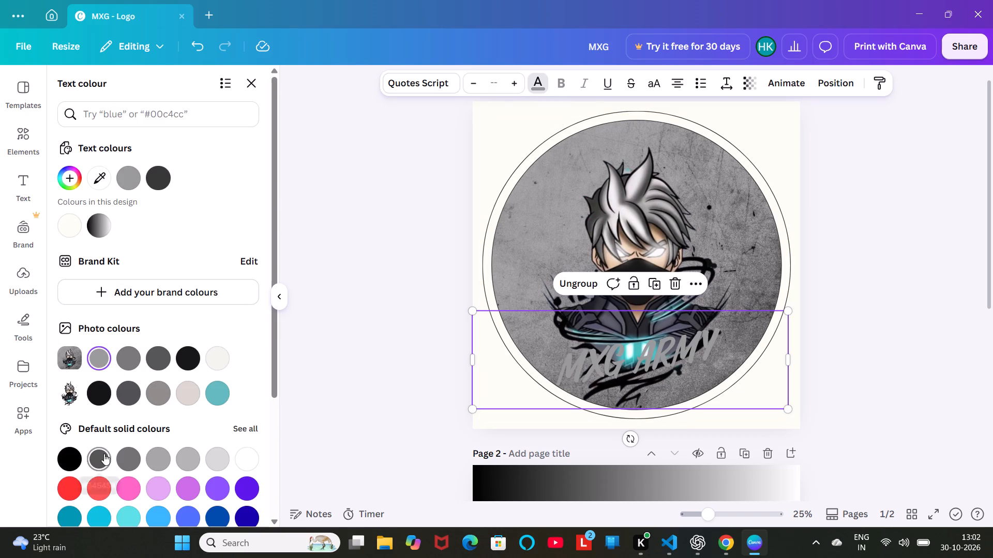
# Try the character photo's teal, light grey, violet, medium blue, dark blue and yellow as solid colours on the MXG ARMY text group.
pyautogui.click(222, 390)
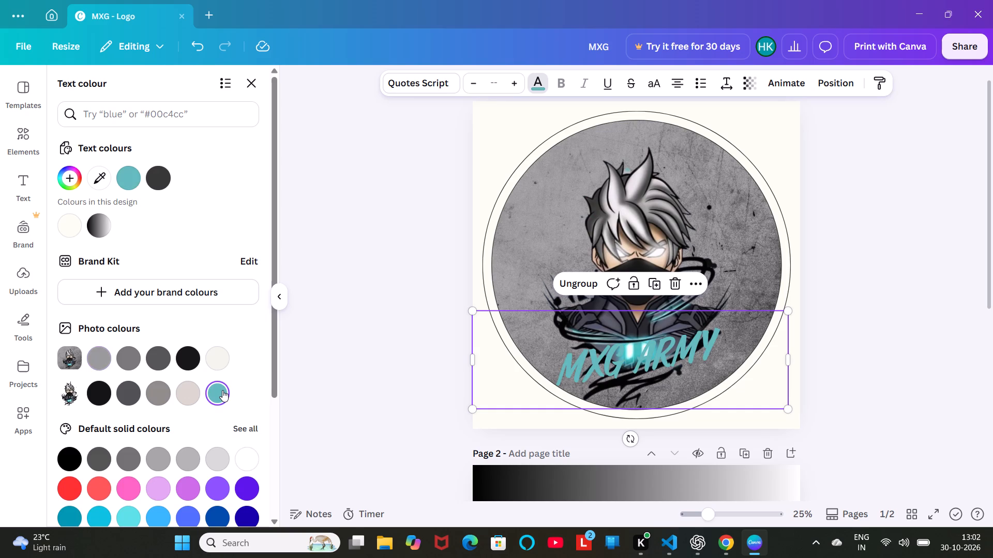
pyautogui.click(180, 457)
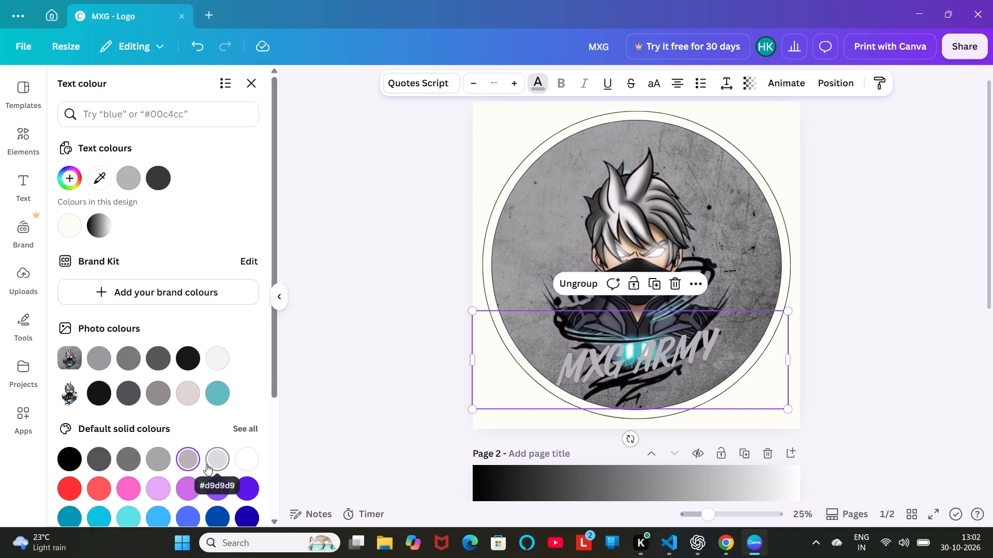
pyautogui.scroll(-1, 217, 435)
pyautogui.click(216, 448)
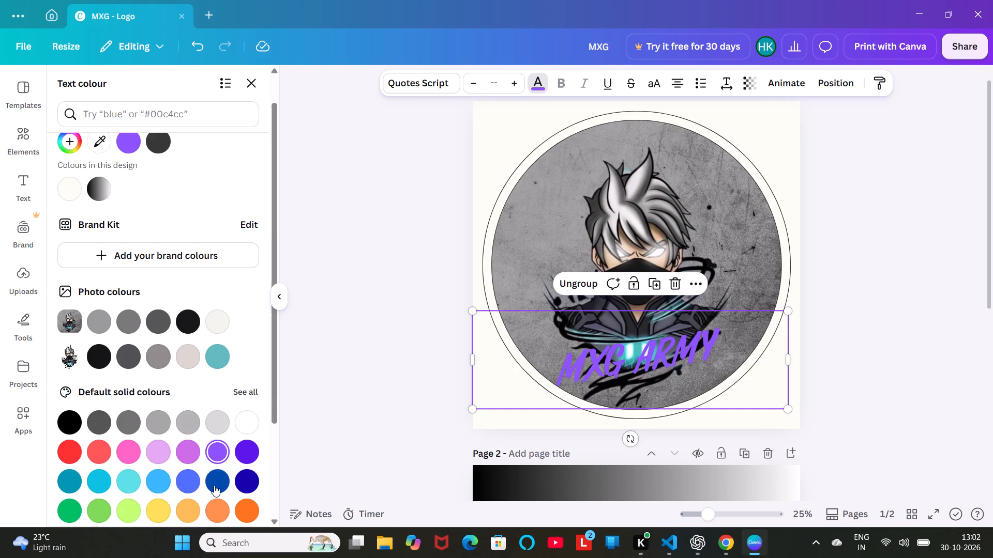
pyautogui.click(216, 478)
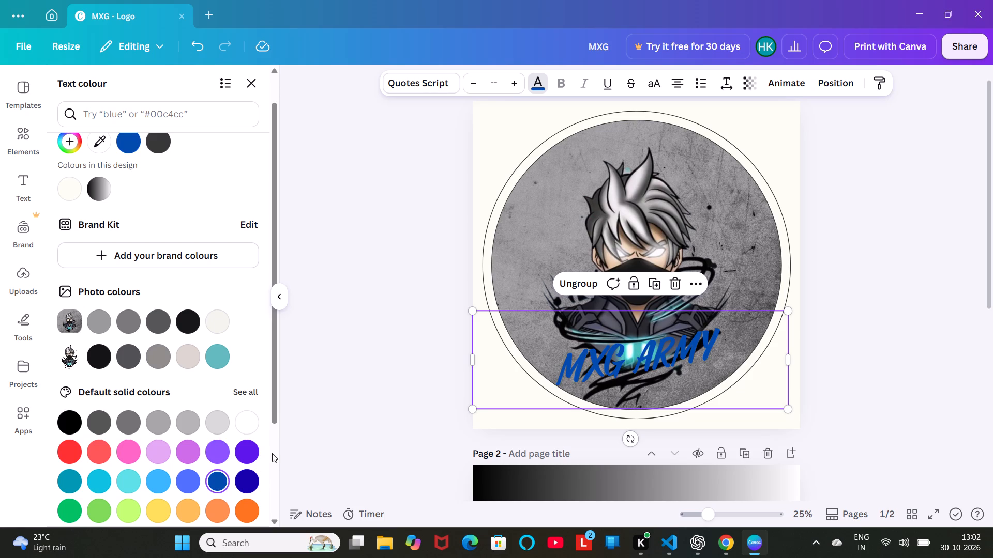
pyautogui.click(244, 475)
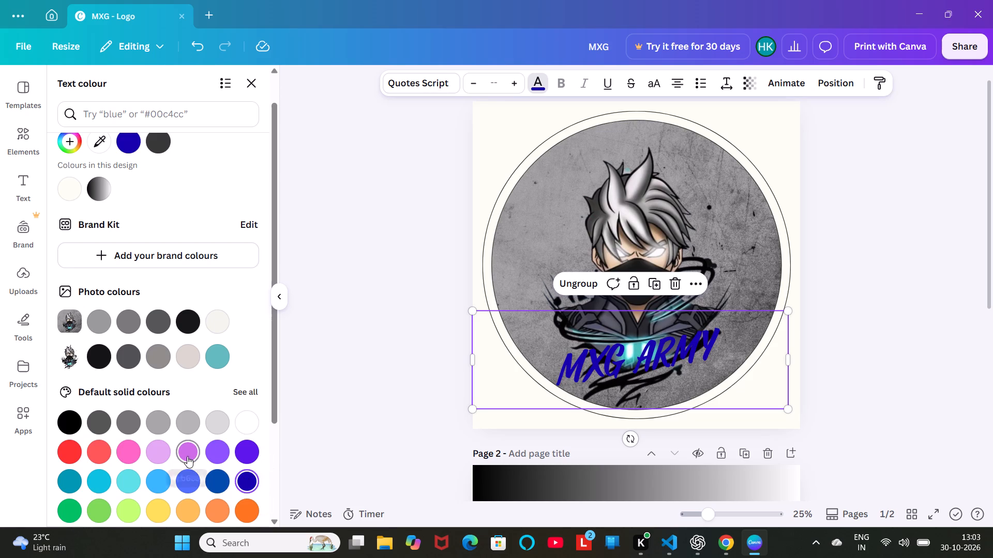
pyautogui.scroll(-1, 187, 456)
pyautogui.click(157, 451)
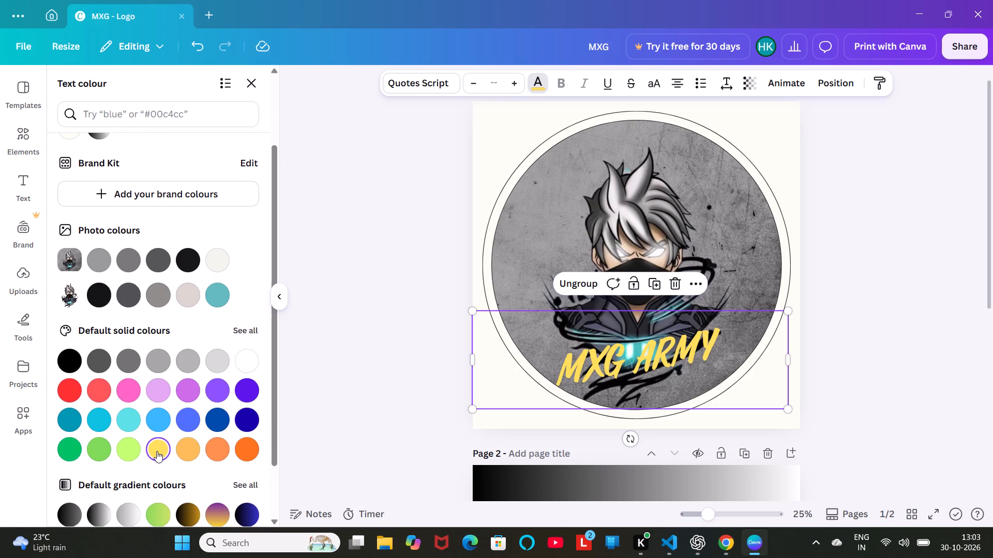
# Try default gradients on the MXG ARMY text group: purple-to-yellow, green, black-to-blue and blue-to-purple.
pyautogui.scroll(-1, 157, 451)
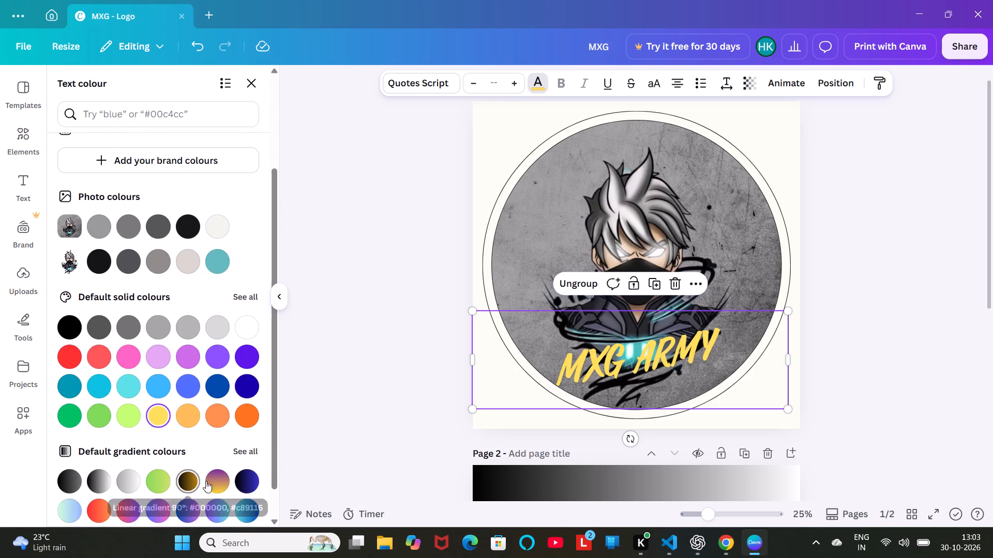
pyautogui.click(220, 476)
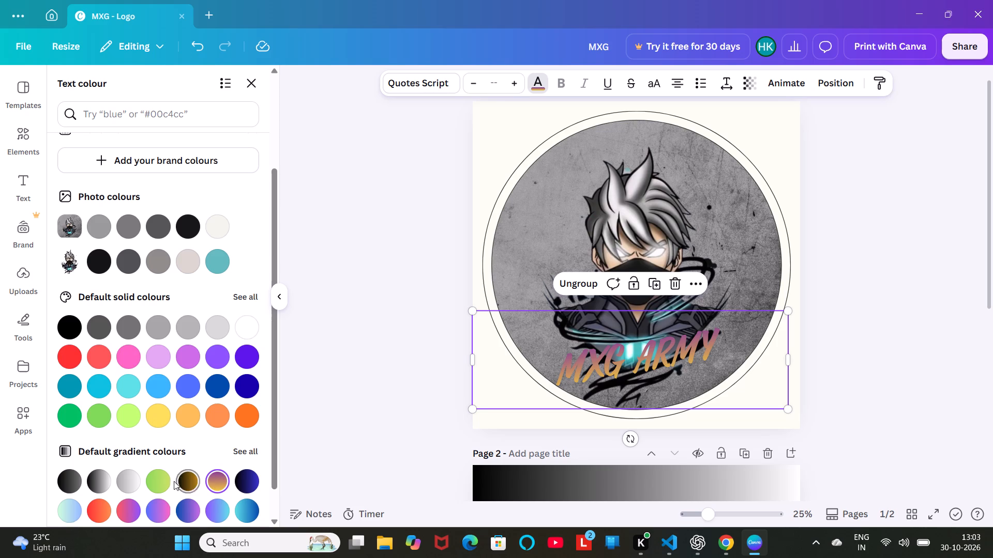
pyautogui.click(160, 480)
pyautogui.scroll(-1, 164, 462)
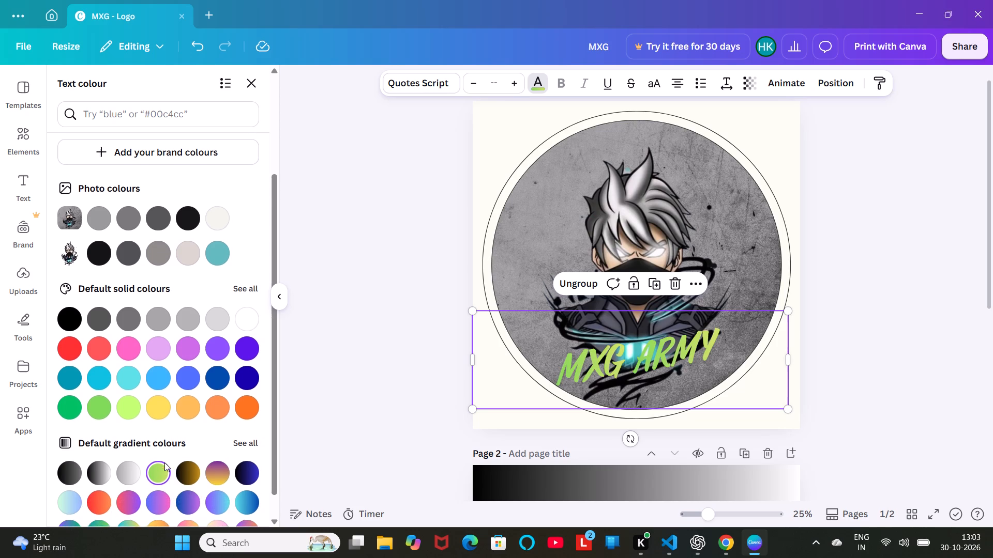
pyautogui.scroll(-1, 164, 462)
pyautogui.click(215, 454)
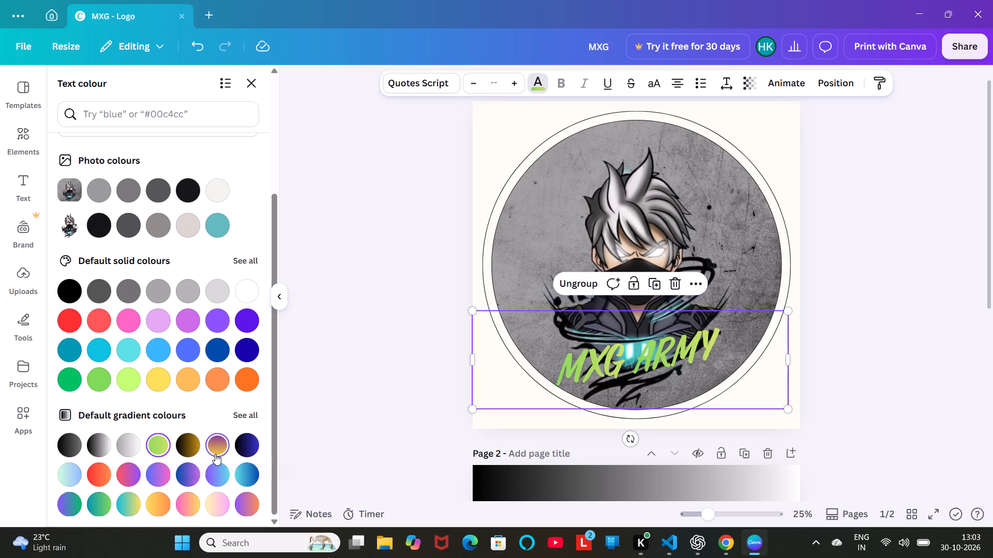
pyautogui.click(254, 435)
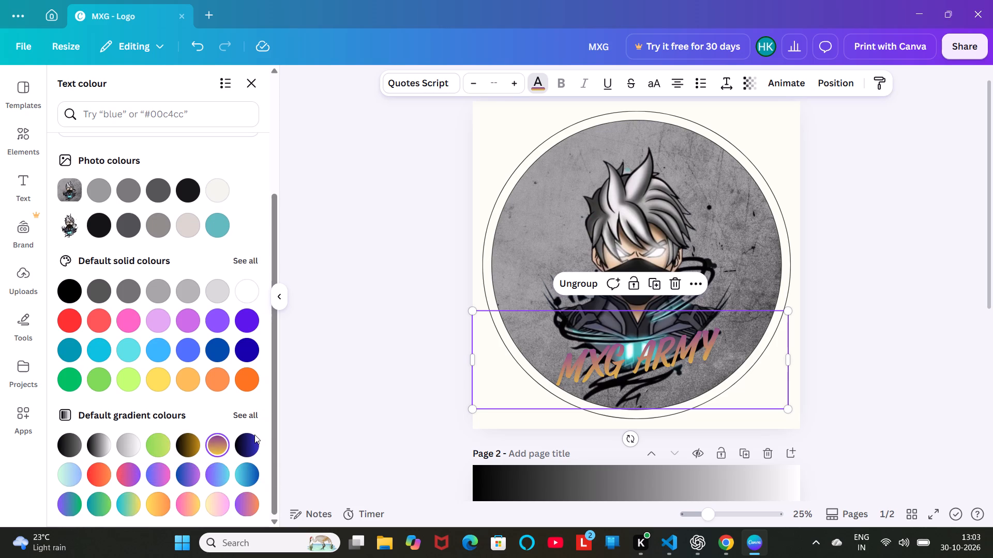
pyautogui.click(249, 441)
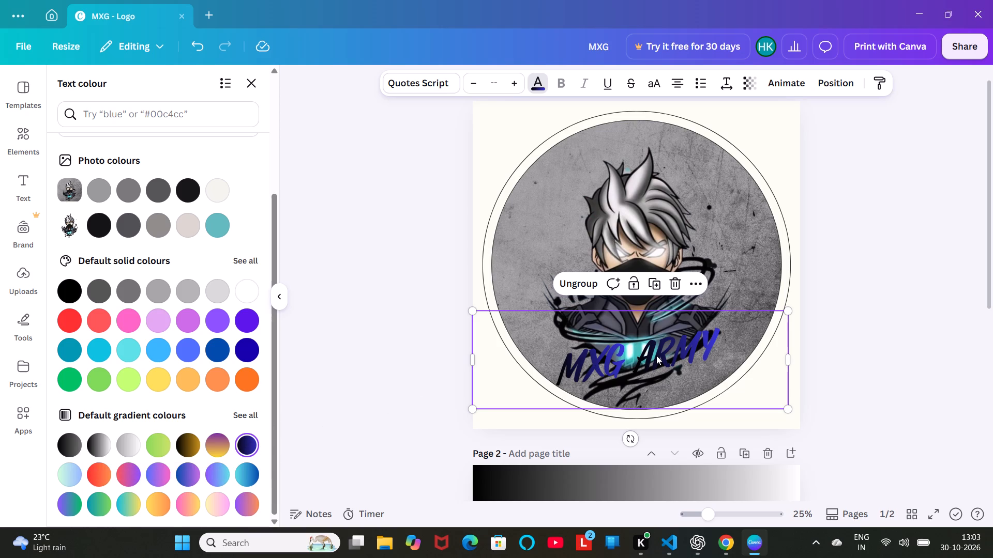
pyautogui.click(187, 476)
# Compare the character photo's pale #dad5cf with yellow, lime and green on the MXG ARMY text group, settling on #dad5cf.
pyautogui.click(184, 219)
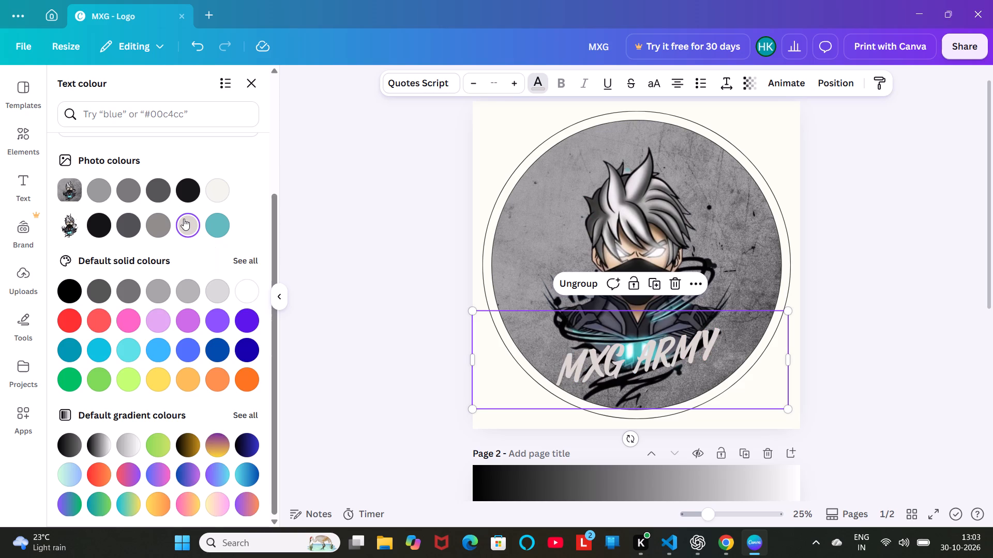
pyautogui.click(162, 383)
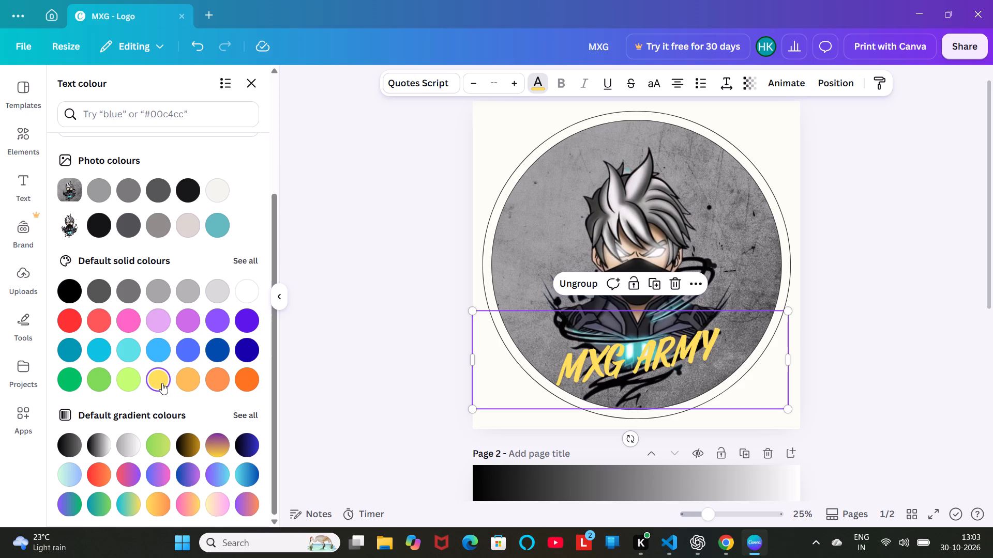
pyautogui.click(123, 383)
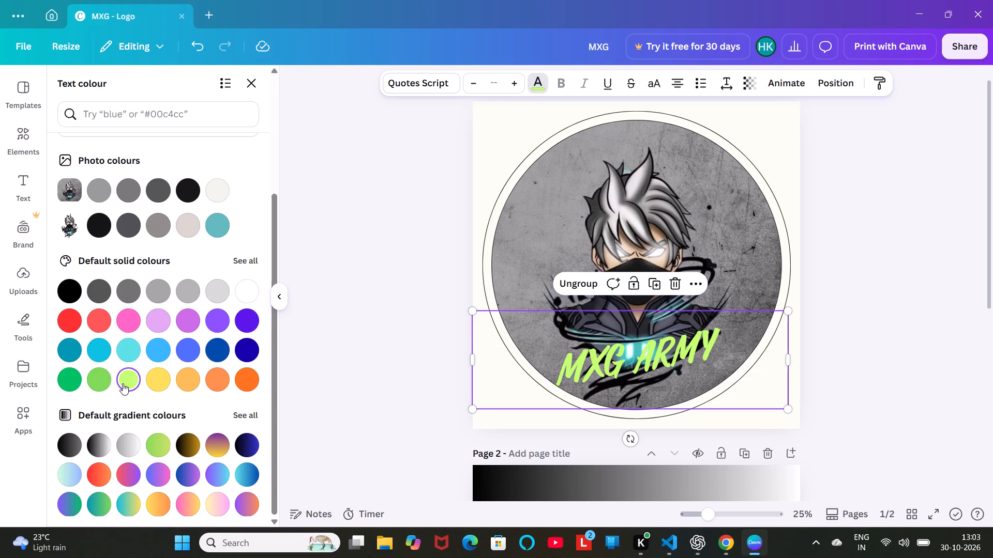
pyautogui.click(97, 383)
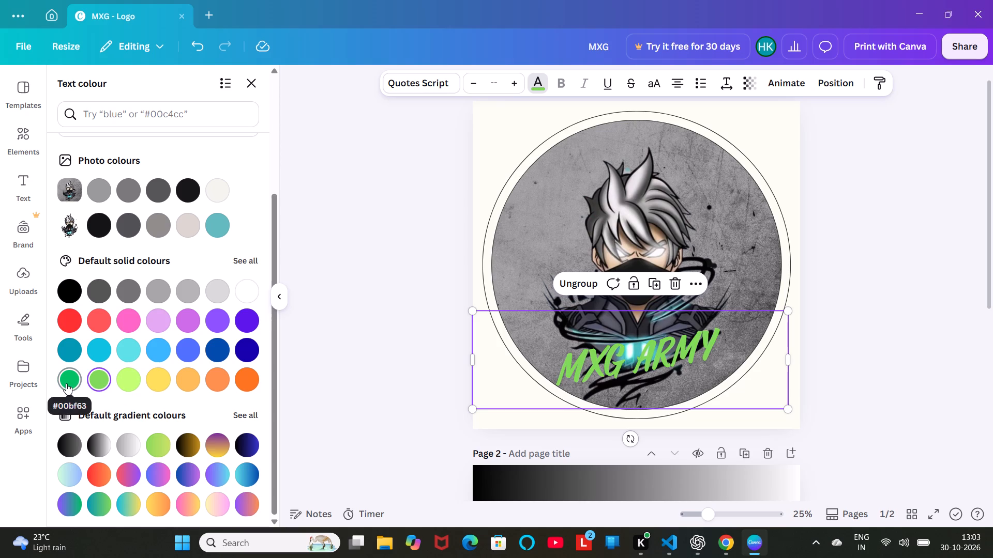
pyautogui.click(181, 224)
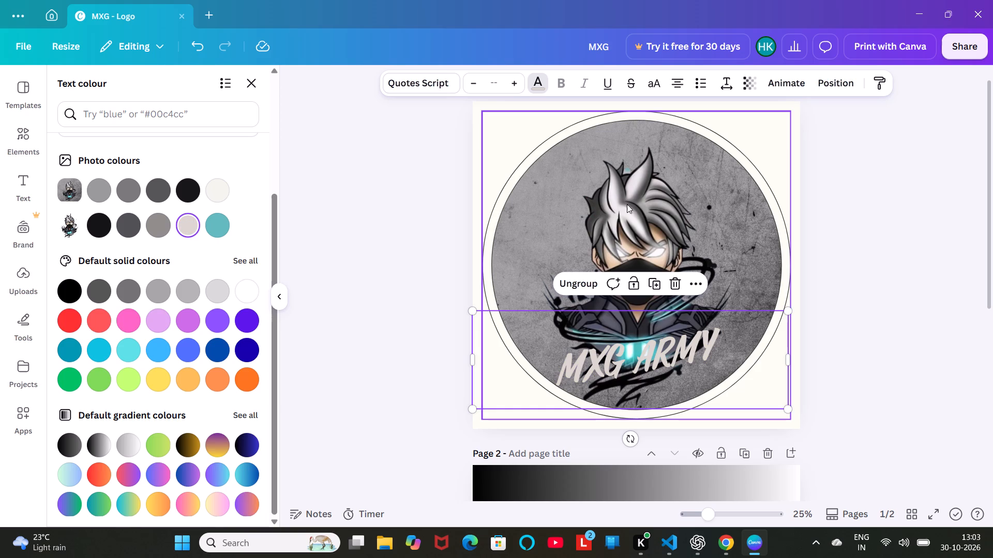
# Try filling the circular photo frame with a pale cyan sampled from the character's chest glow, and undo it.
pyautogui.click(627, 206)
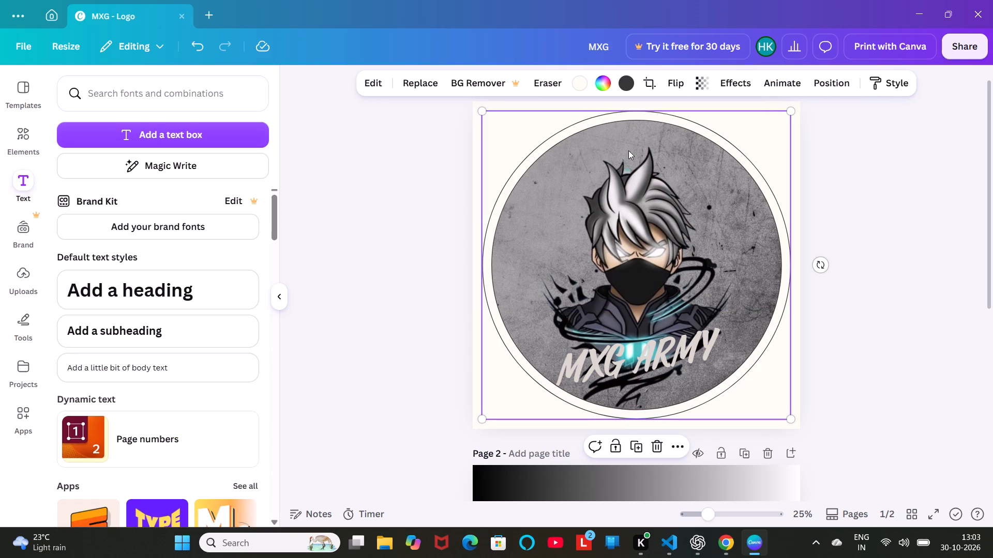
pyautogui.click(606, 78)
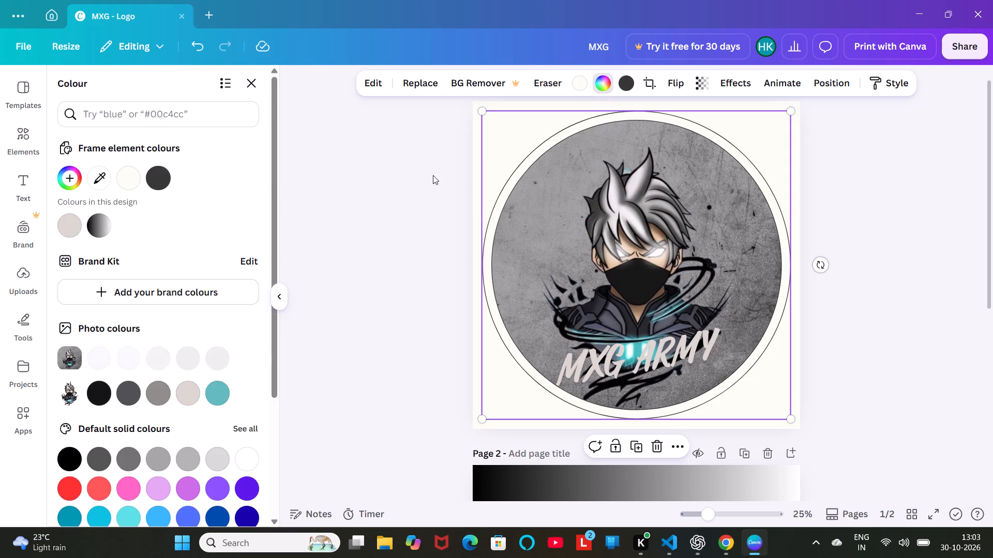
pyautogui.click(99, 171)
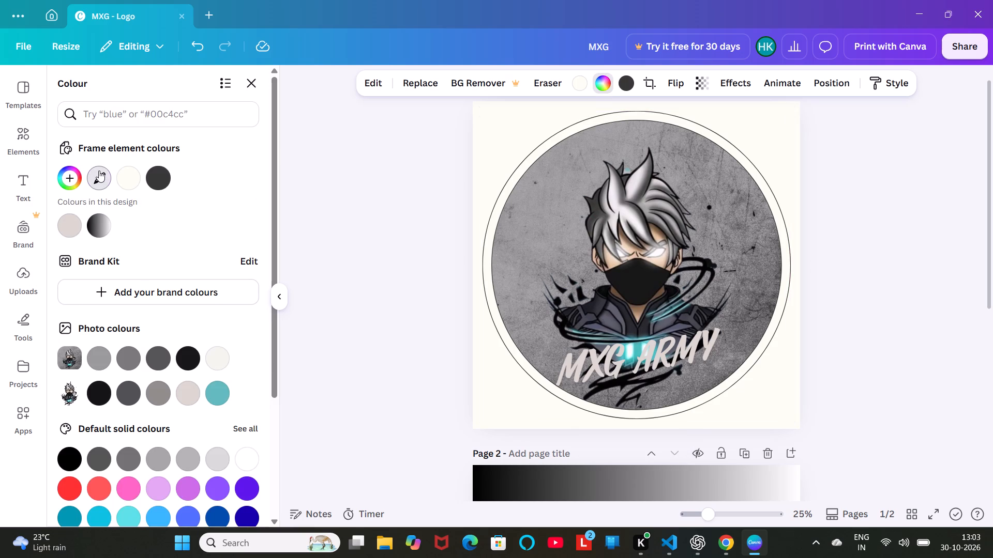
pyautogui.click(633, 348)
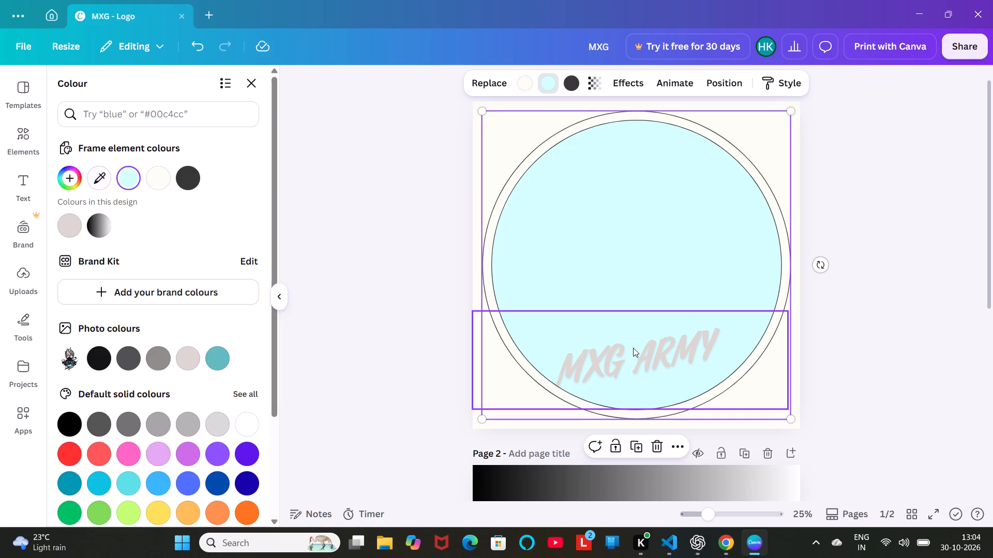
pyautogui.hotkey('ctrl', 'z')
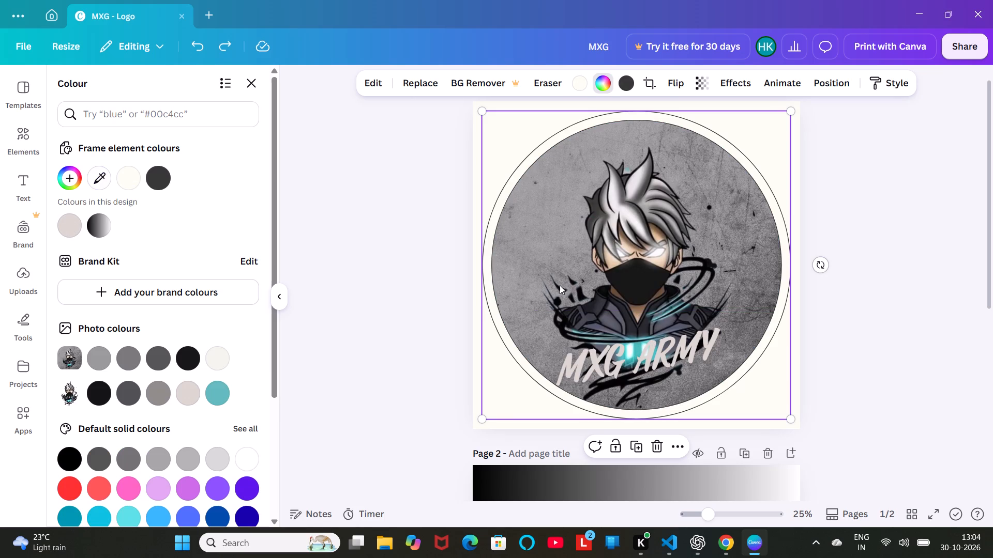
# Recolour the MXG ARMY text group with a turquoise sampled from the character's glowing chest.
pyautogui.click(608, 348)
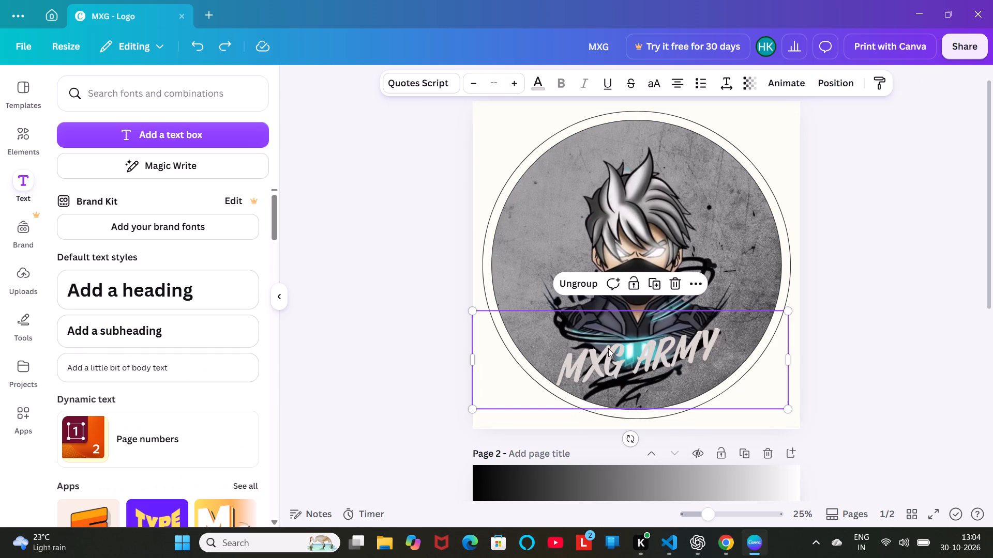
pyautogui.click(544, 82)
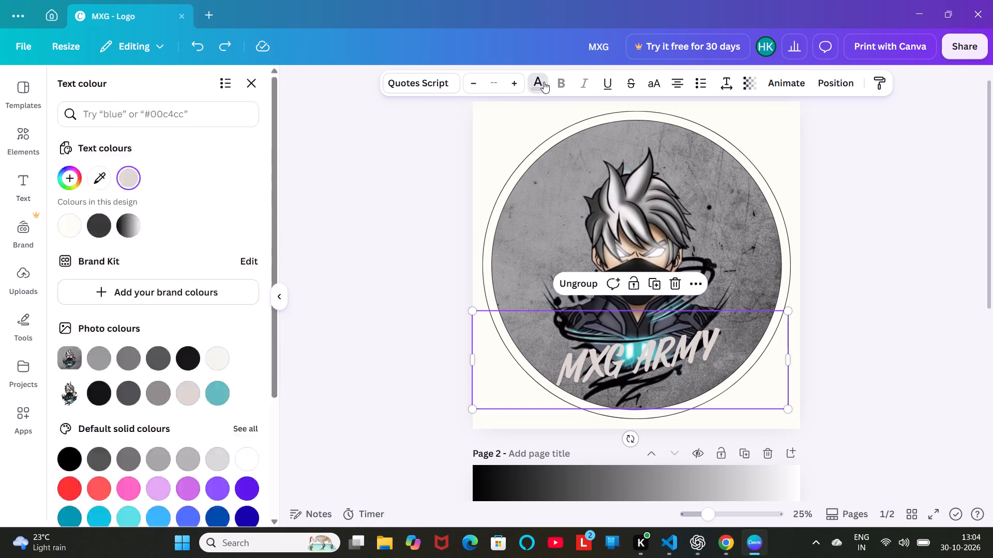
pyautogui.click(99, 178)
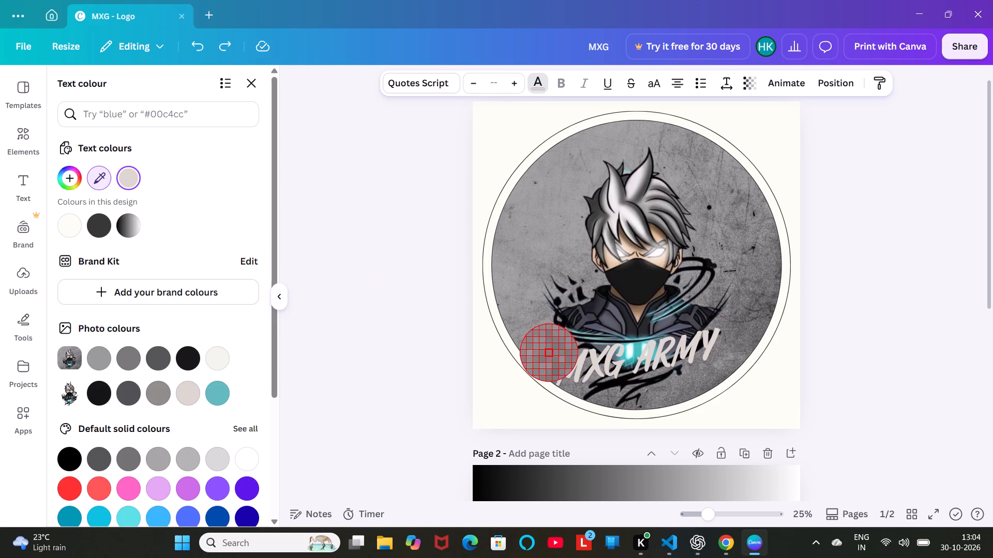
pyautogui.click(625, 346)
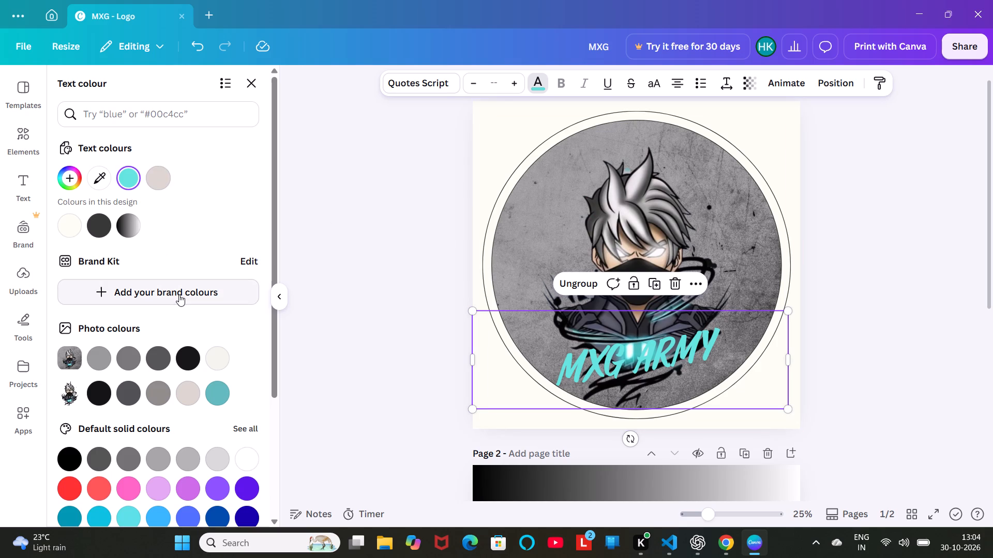
# Apply the black-to-white gradient to the MXG ARMY text group and replace its black with teal sampled from the chest glow.
pyautogui.click(128, 220)
pyautogui.click(128, 220)
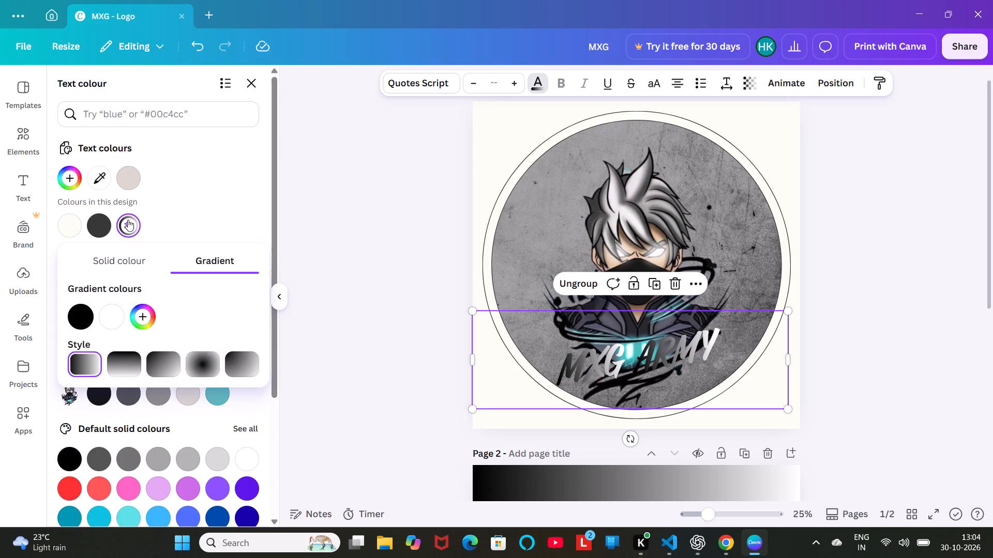
pyautogui.click(80, 312)
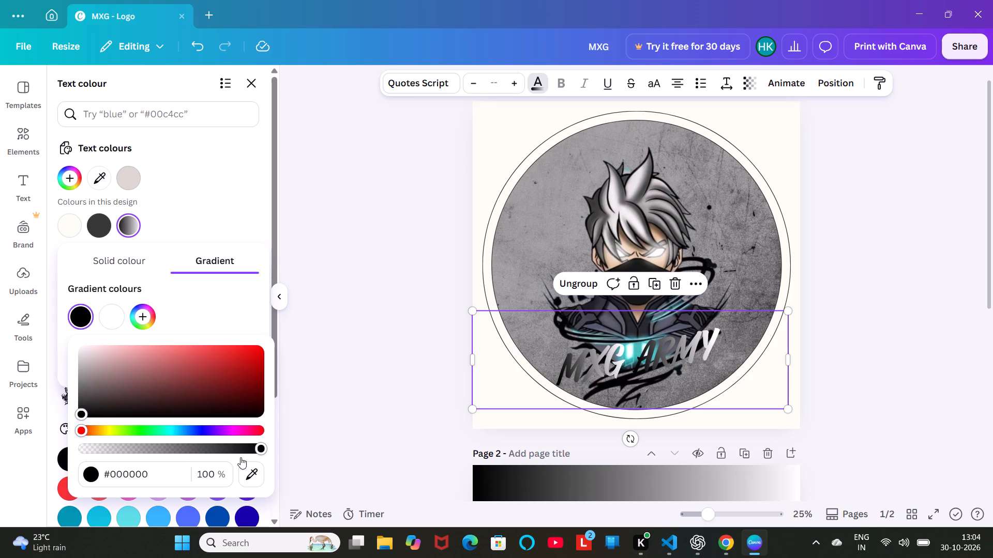
pyautogui.click(249, 472)
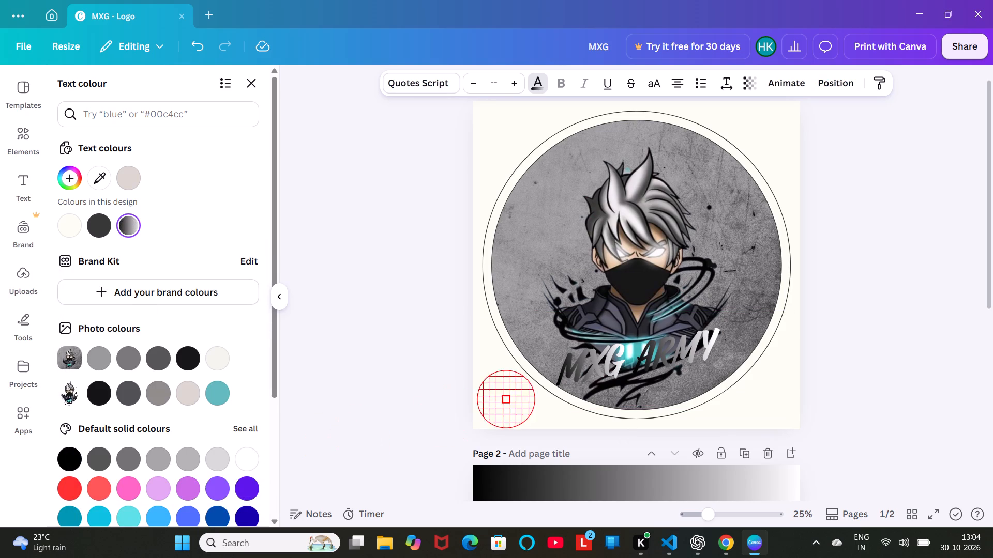
pyautogui.click(634, 353)
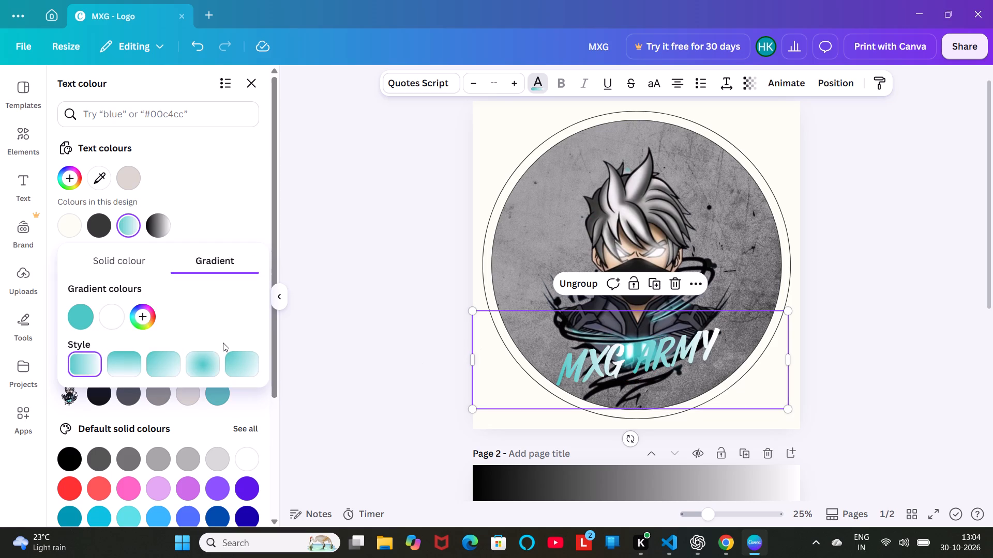
# Try the centre and corner radial gradient styles on the MXG ARMY text, settle on the top-to-bottom linear style, and deselect the group.
pyautogui.click(206, 355)
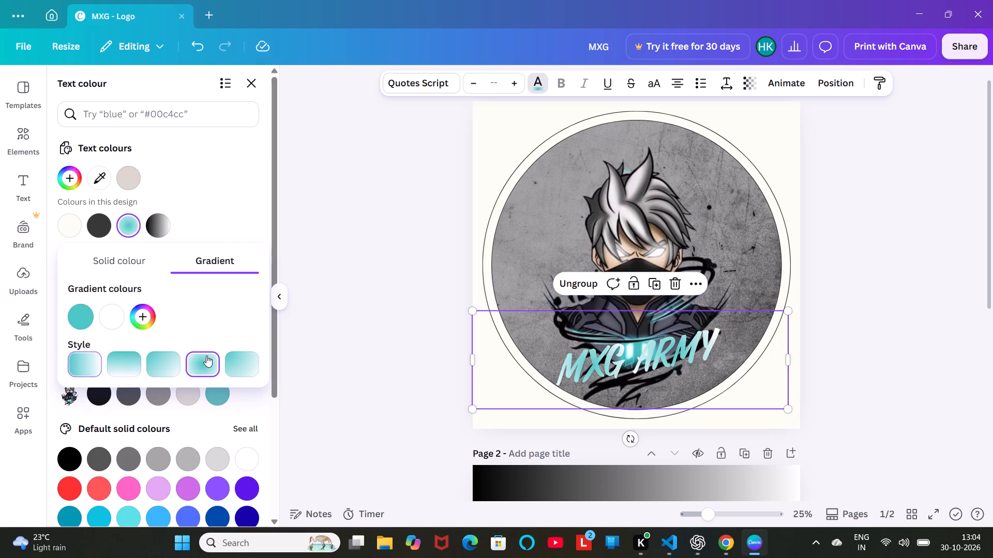
pyautogui.click(252, 362)
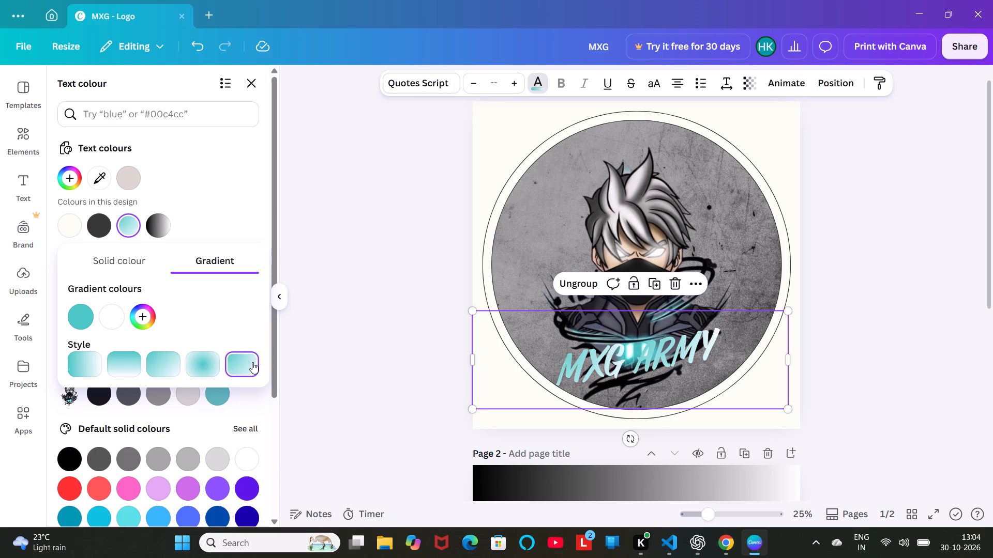
pyautogui.click(114, 361)
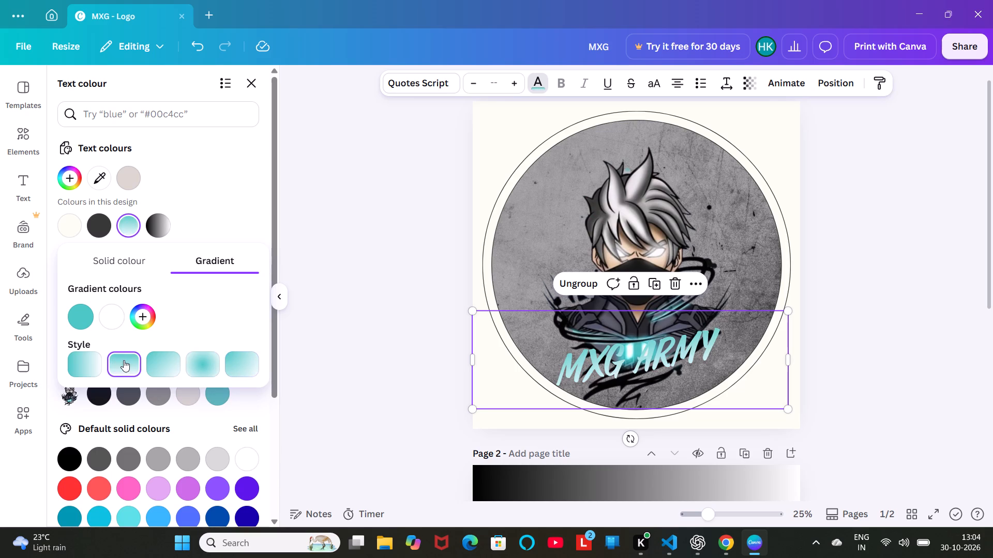
pyautogui.click(558, 249)
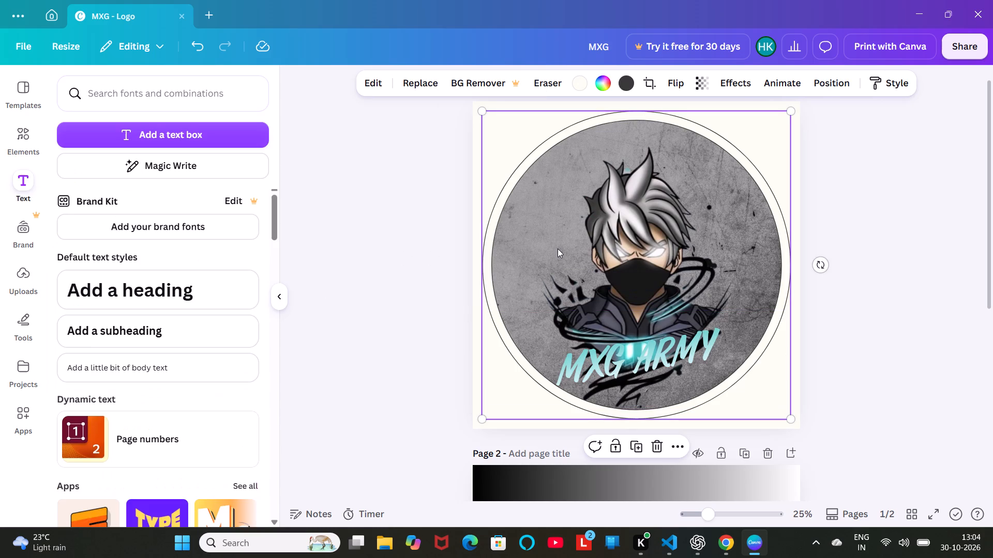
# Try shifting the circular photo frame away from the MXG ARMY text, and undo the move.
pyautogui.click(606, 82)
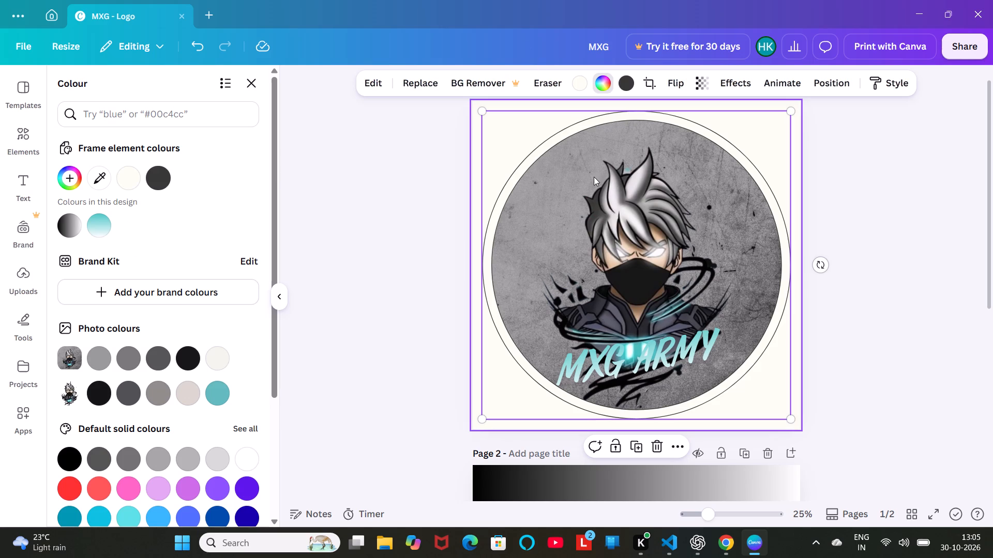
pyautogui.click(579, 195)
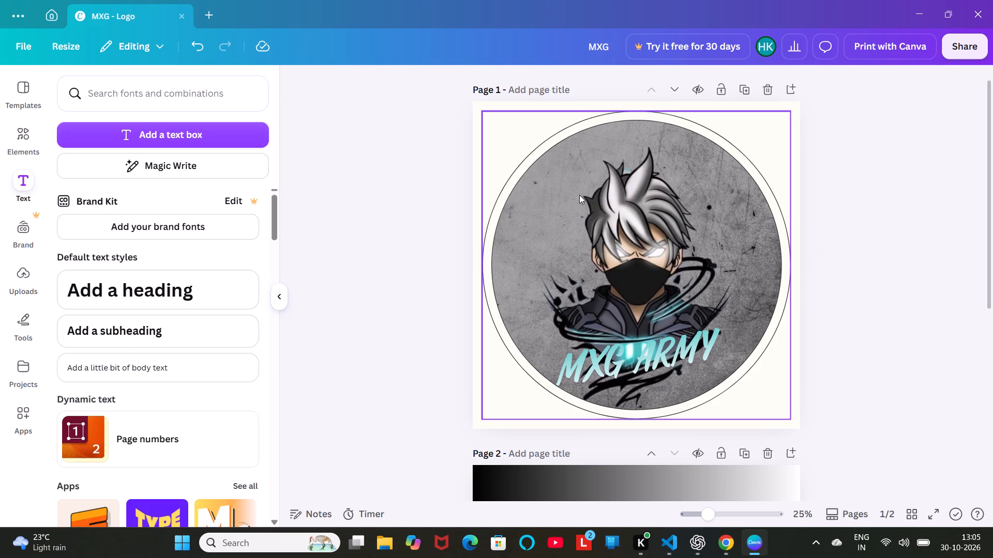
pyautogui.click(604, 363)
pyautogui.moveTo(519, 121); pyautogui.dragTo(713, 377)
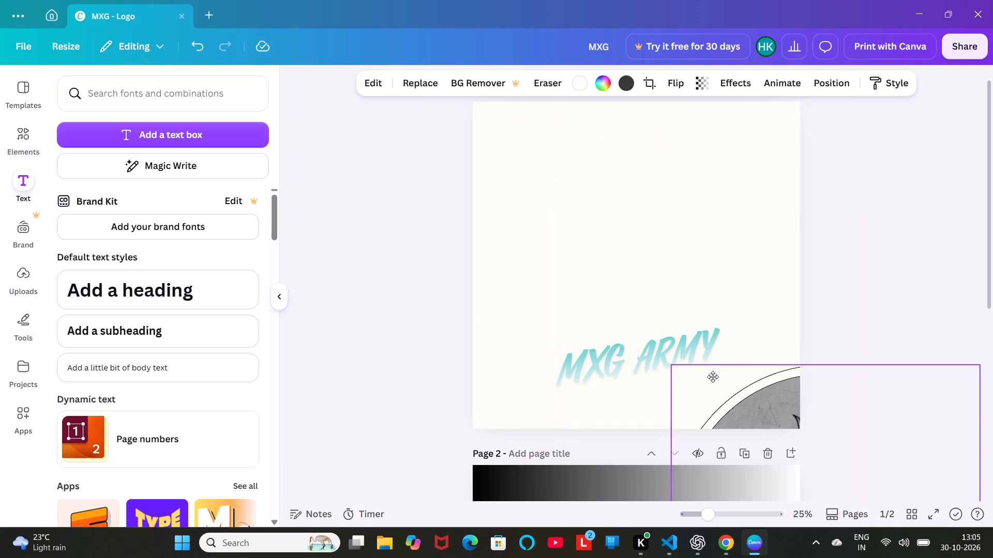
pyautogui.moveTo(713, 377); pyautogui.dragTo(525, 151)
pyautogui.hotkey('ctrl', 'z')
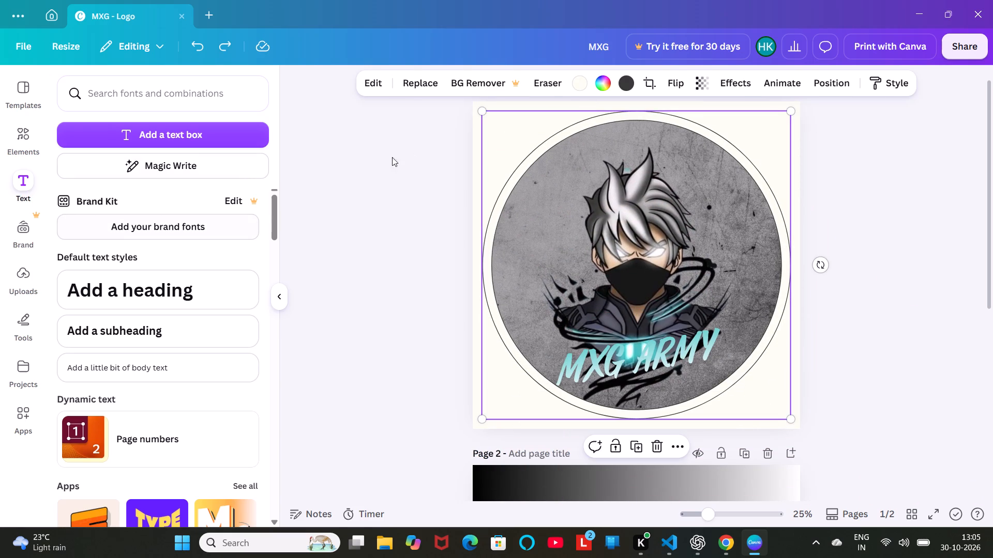
# Apply a black Glow effect to the circular photo frame and set its intensity to 100.
pyautogui.click(736, 81)
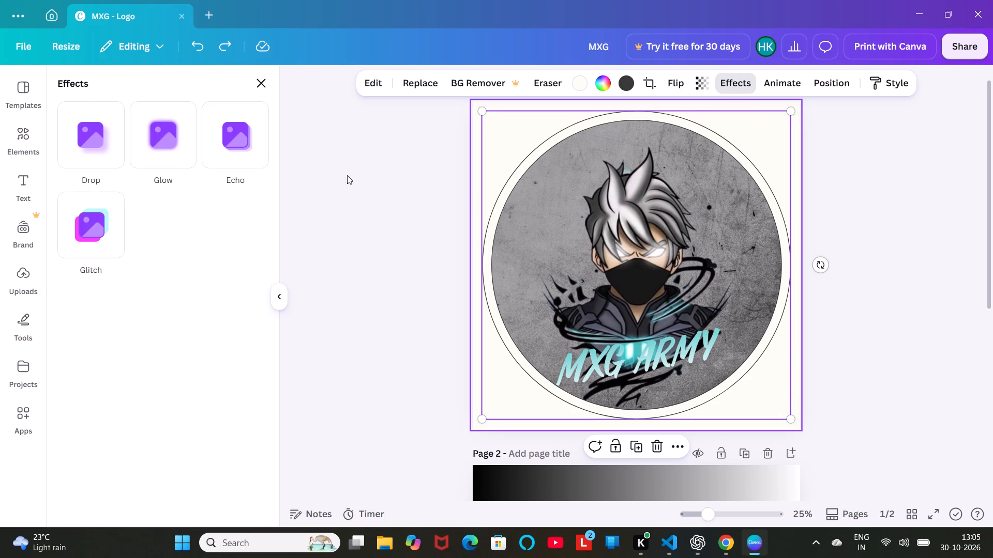
pyautogui.click(158, 146)
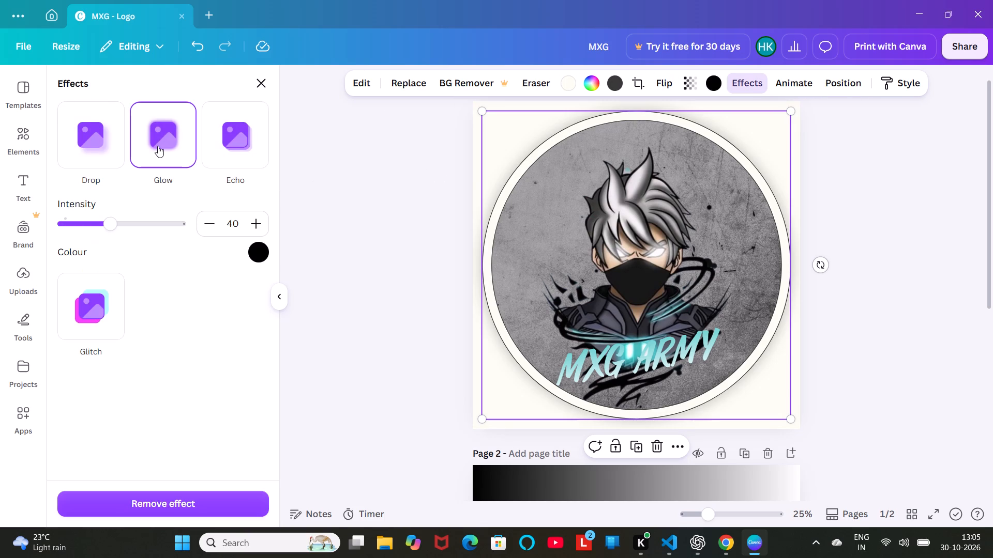
pyautogui.moveTo(114, 225); pyautogui.dragTo(126, 228)
pyautogui.moveTo(126, 228); pyautogui.dragTo(93, 236)
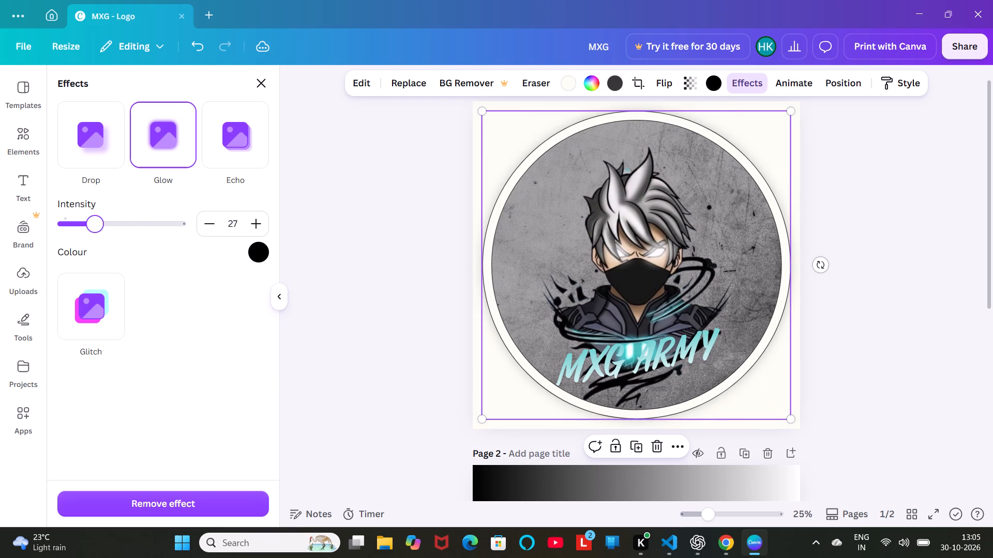
pyautogui.moveTo(93, 236); pyautogui.dragTo(216, 251)
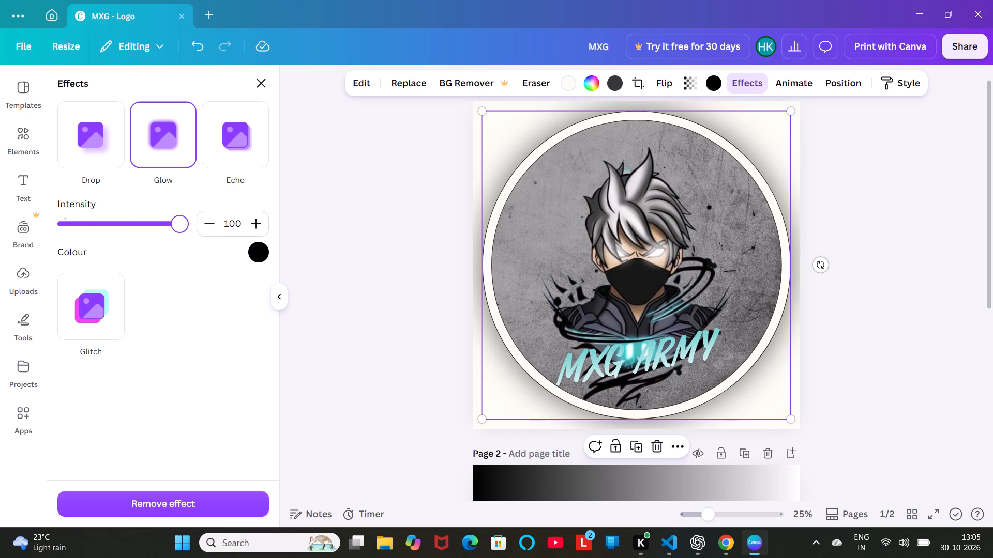
pyautogui.moveTo(216, 251); pyautogui.dragTo(191, 245)
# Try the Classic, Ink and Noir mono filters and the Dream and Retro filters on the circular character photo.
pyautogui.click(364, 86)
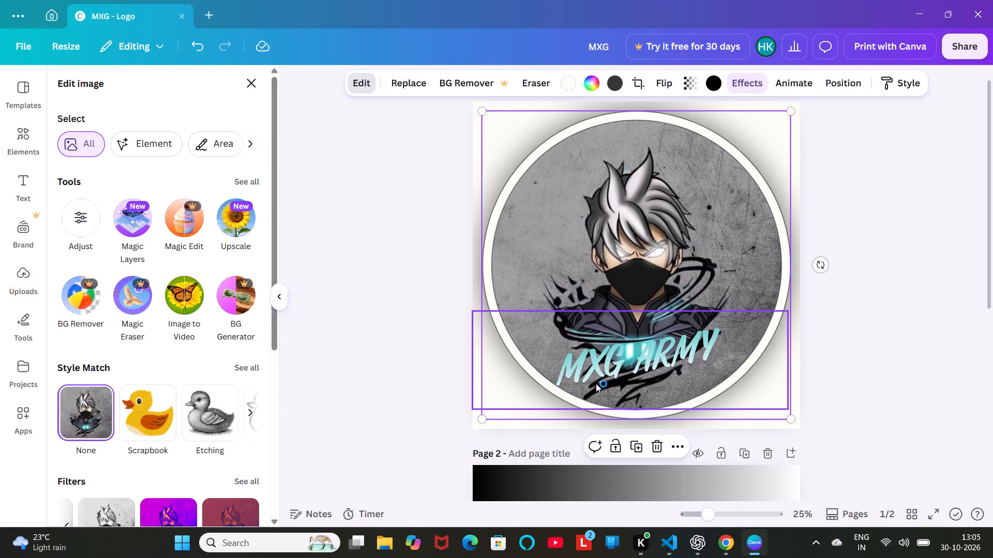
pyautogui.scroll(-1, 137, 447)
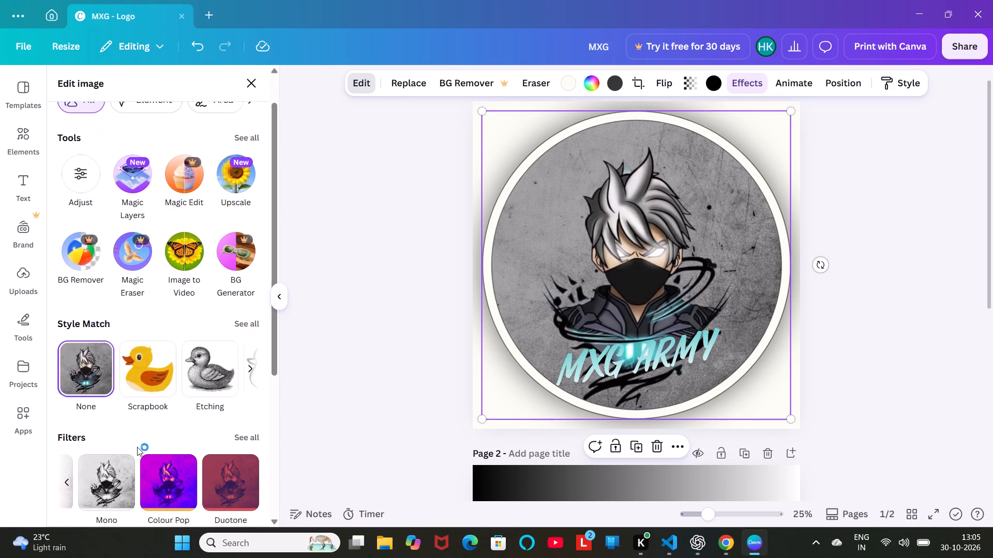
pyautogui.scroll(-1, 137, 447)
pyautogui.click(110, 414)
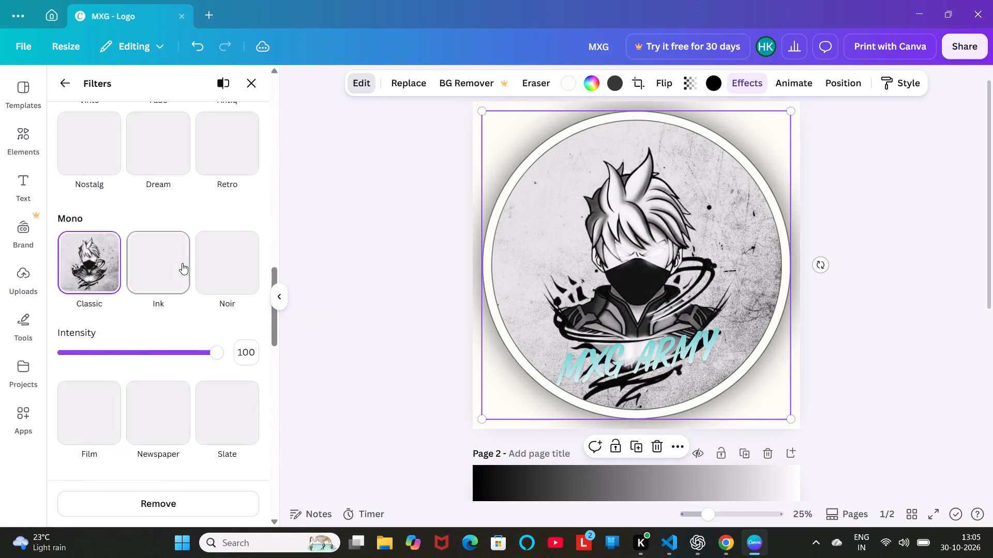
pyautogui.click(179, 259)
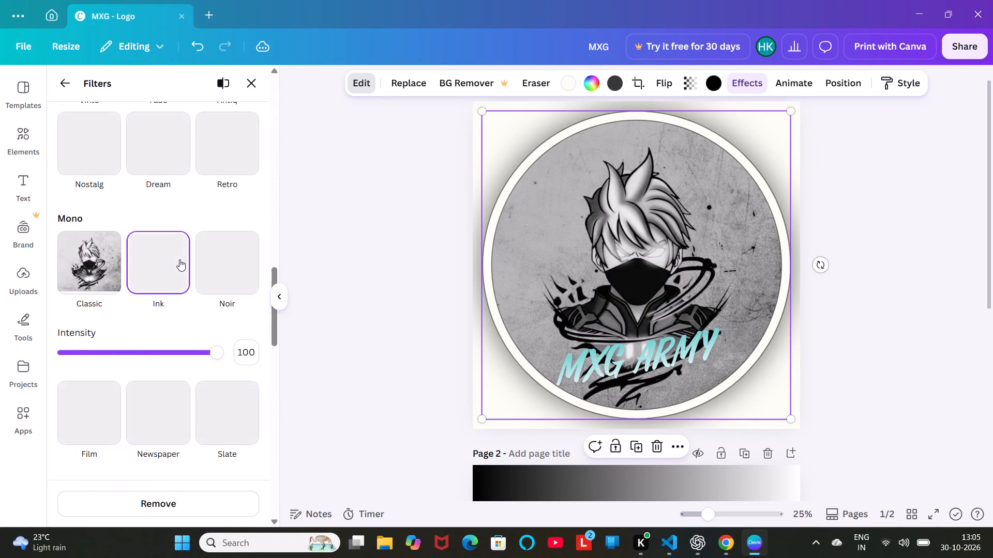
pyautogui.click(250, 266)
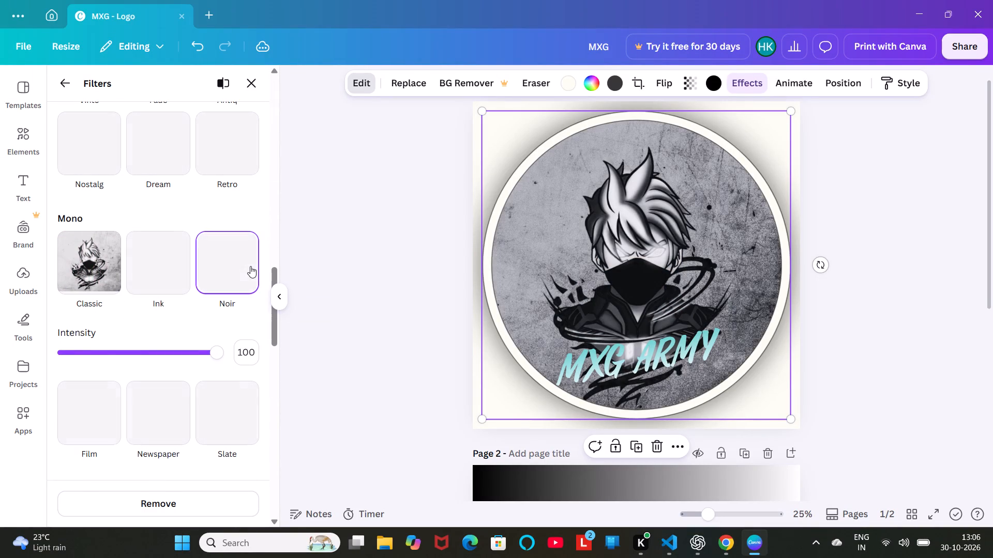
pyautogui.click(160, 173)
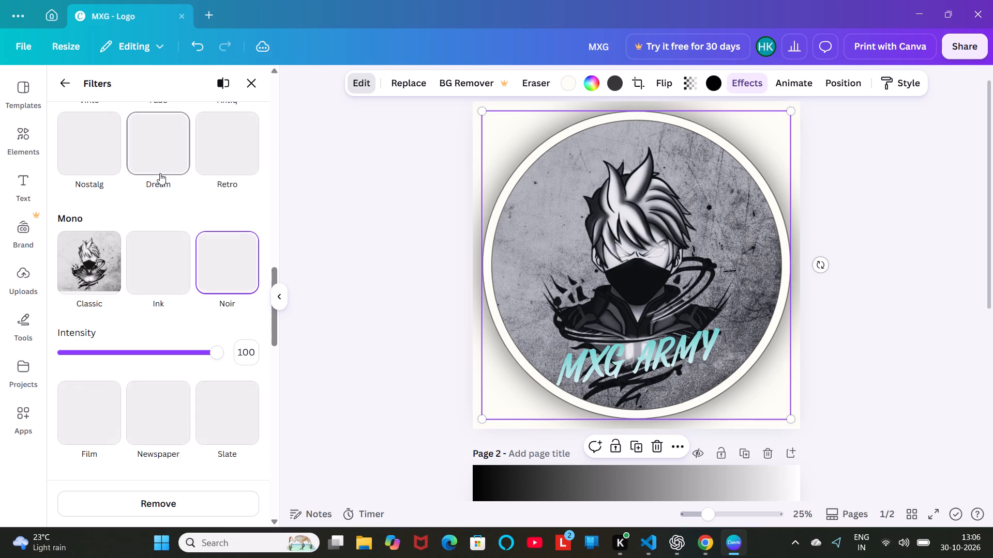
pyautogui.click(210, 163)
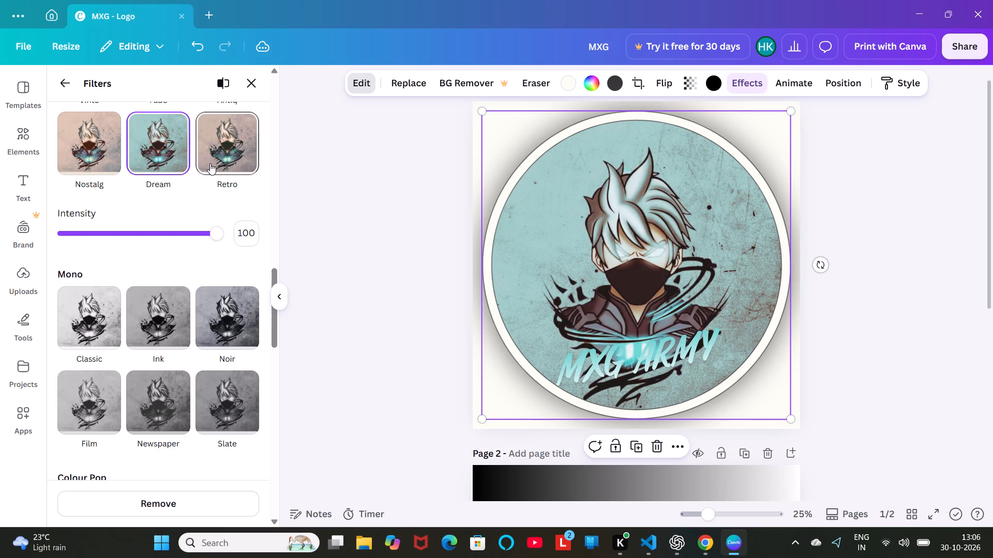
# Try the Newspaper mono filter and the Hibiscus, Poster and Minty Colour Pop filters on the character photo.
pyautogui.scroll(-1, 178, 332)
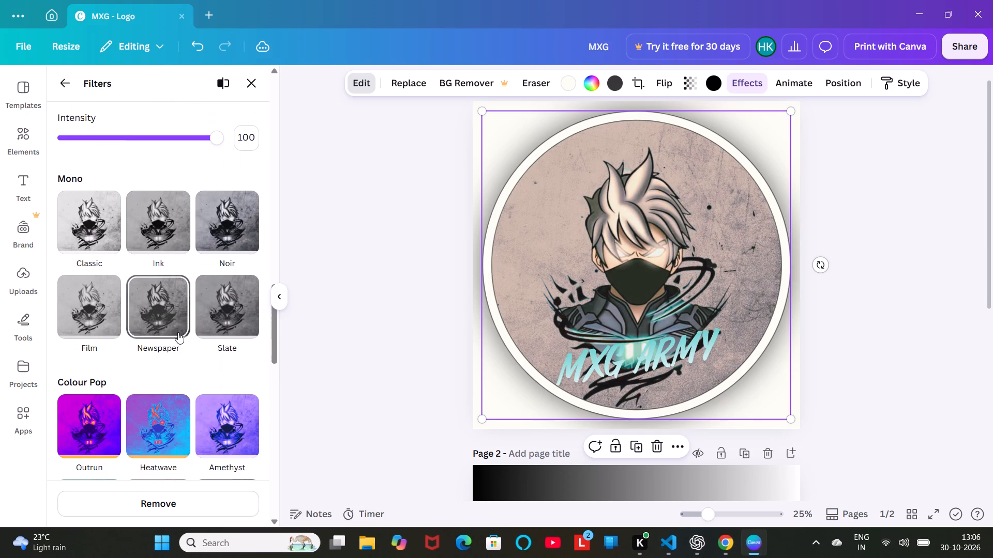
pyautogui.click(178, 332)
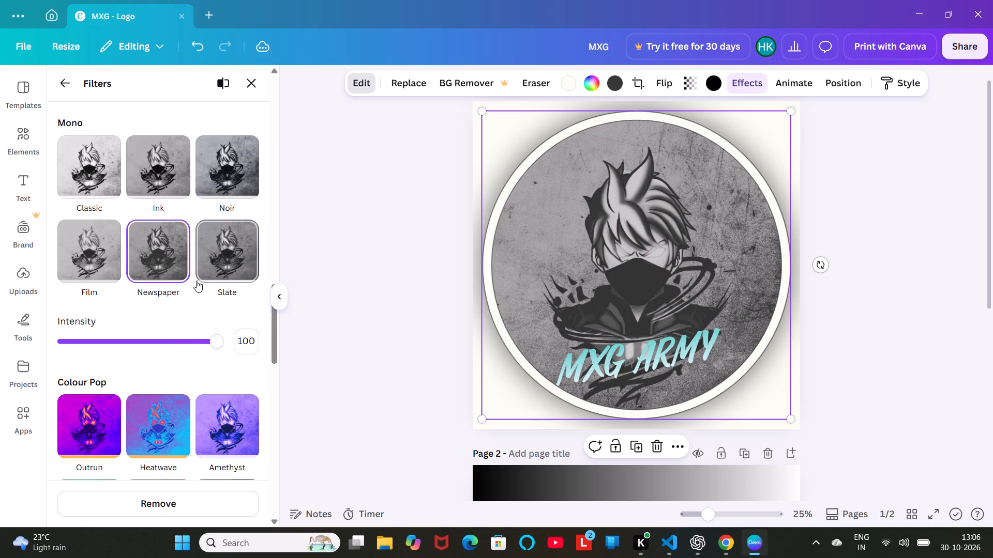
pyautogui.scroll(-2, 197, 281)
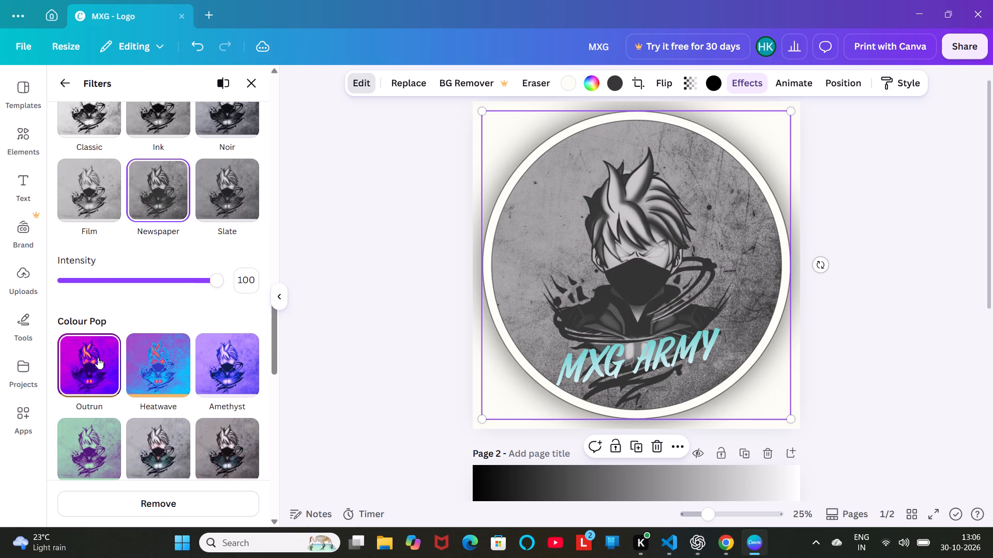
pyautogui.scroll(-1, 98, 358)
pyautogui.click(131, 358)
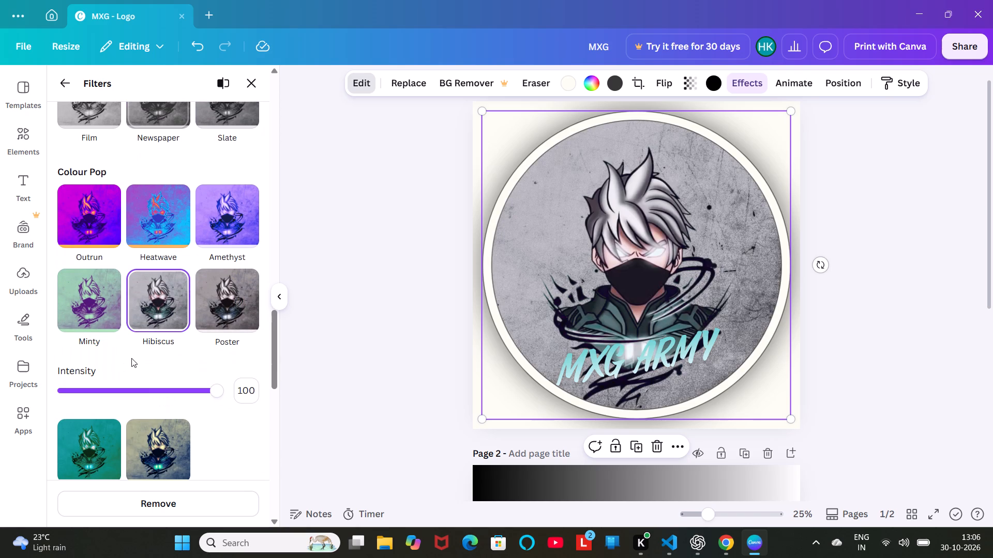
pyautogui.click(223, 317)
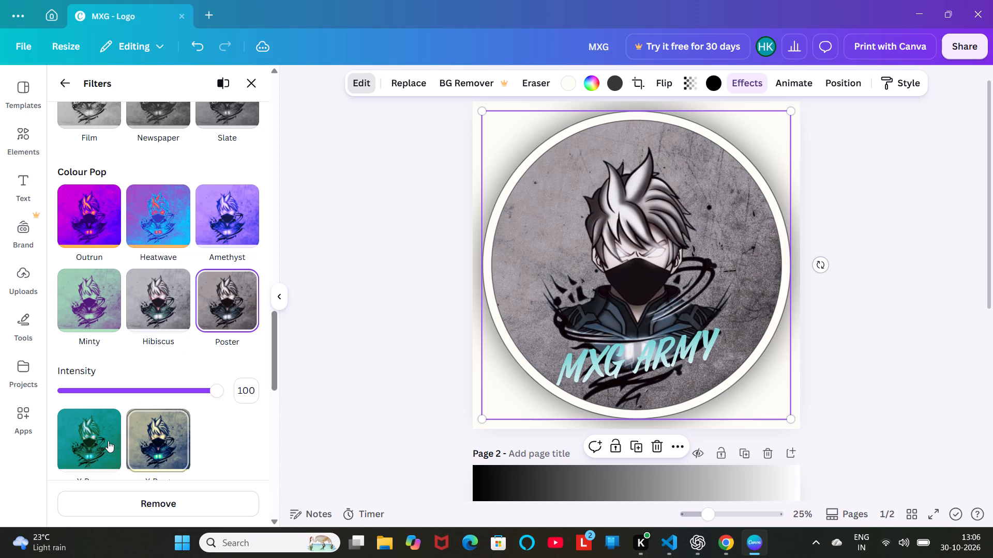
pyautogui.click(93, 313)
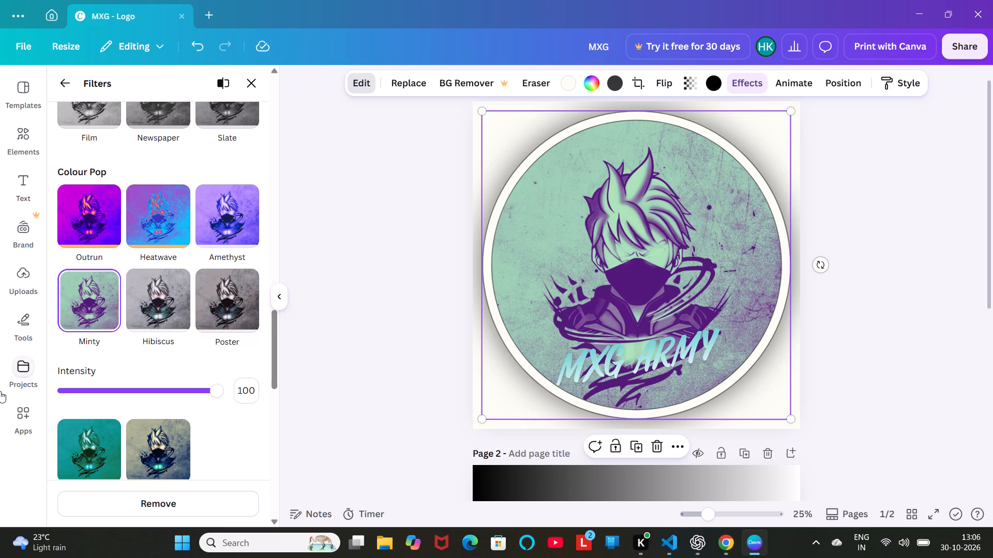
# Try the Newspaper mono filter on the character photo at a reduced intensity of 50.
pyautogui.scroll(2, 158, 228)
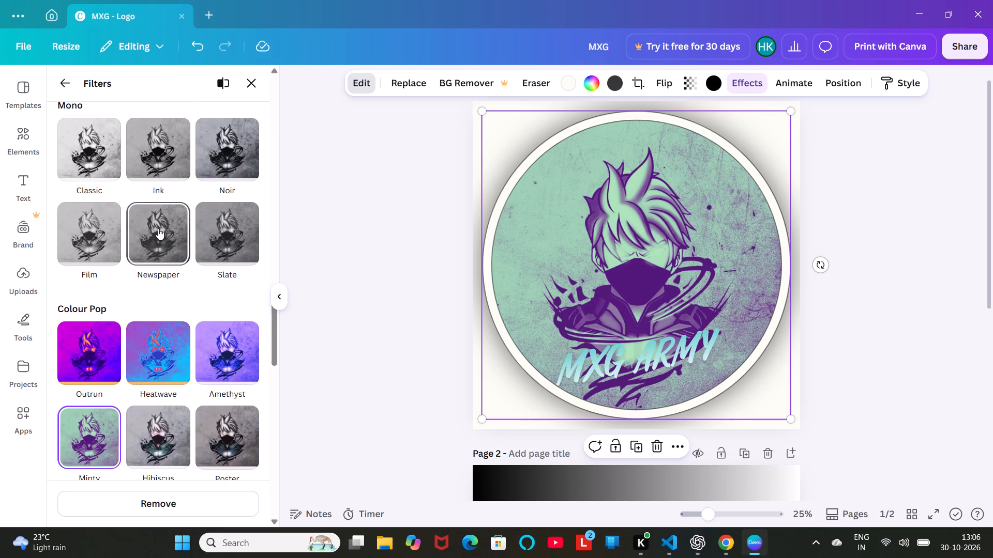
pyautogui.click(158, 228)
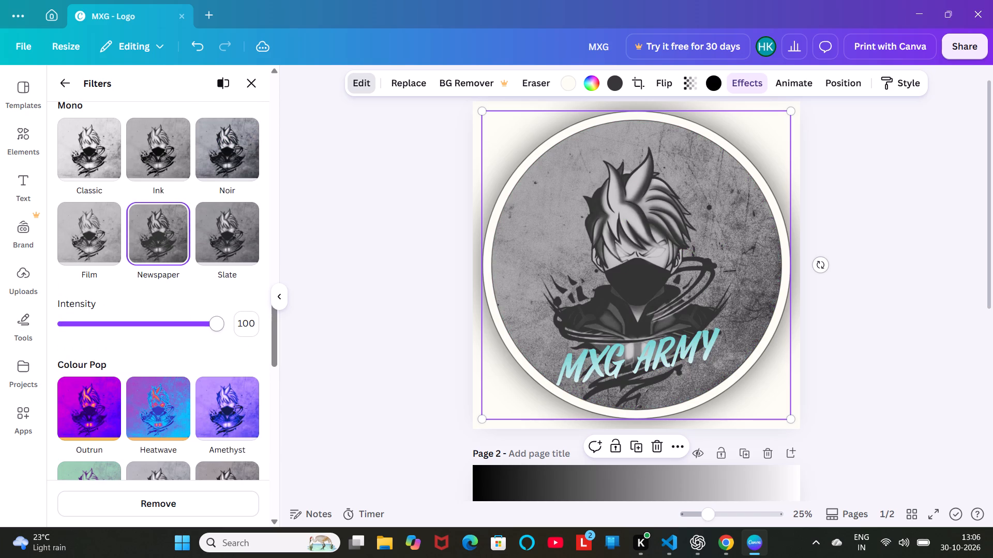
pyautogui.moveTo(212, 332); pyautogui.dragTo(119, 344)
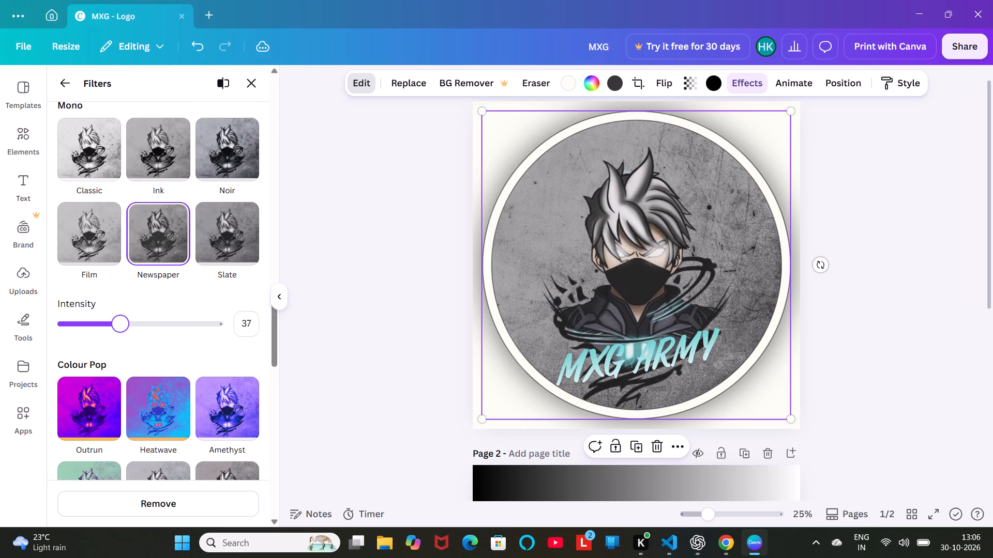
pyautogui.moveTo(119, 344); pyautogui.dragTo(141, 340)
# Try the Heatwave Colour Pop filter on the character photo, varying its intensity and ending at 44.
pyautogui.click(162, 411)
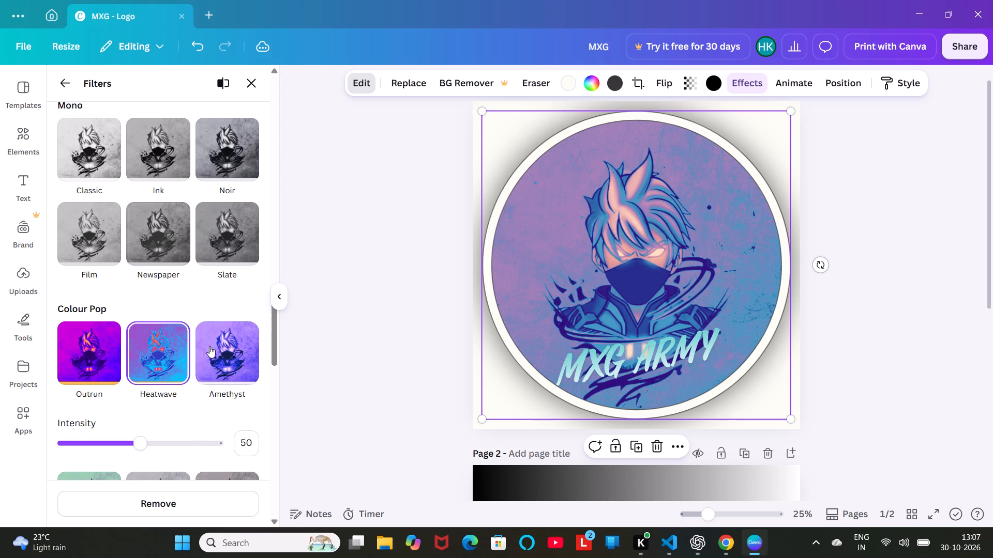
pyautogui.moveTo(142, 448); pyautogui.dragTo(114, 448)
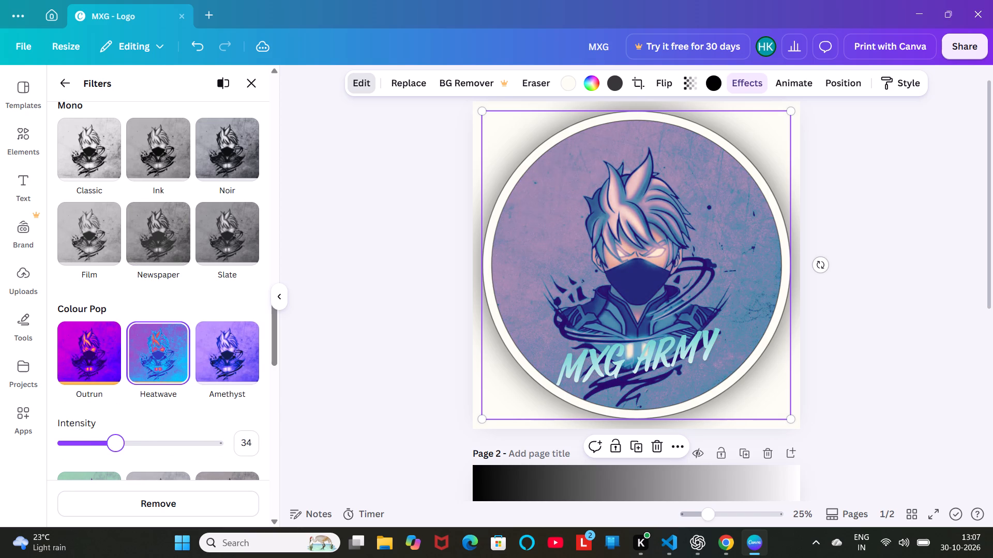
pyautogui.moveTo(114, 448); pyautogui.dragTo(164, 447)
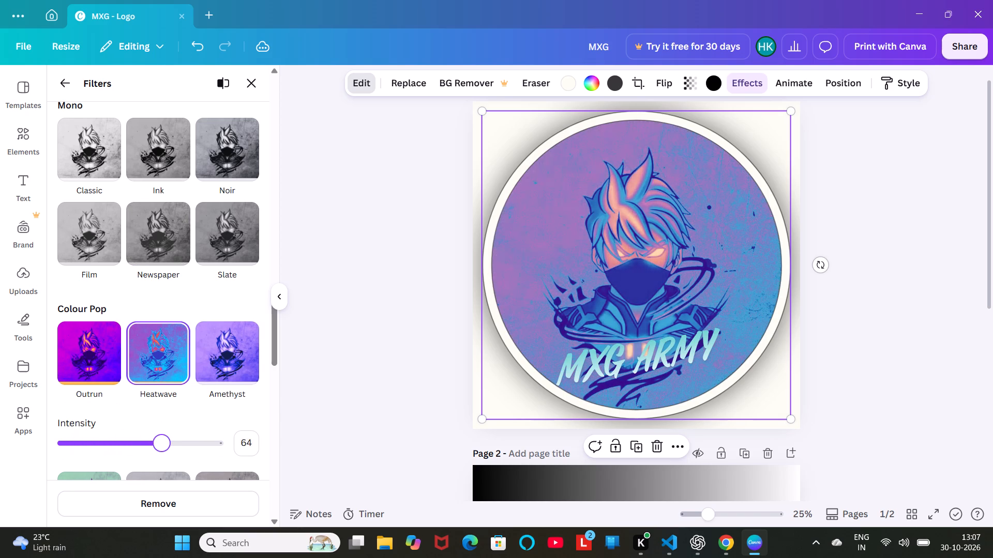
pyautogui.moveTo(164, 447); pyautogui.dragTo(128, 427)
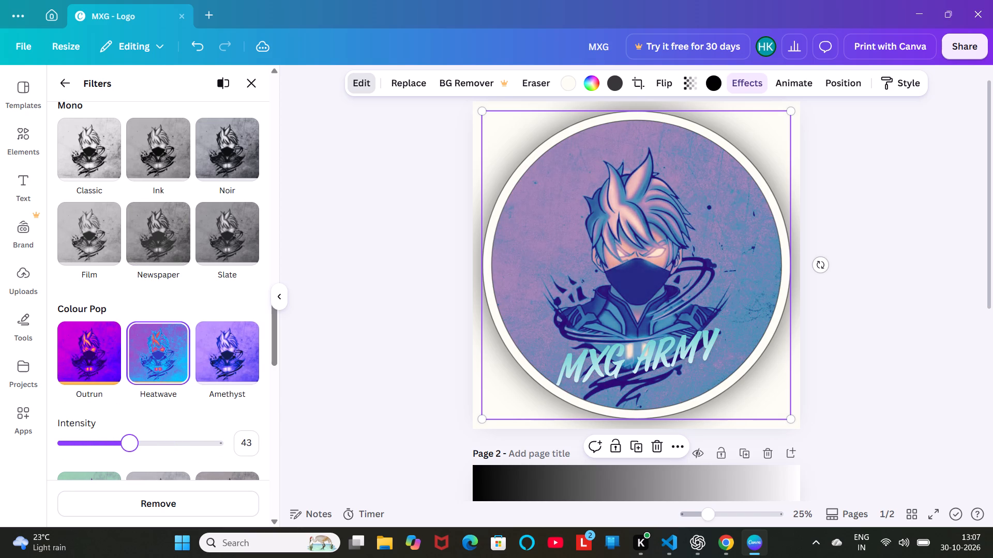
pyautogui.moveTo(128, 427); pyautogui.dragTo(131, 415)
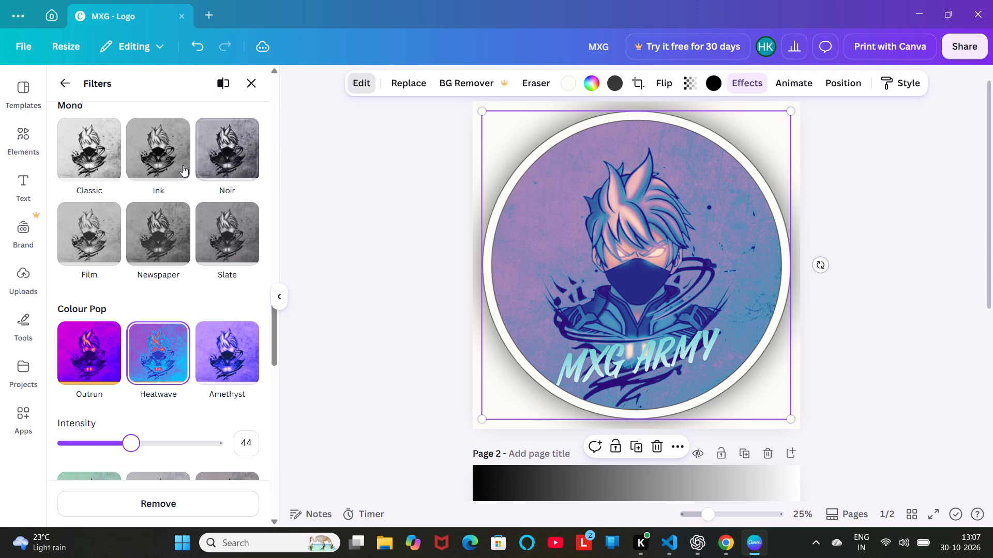
# Apply the Ink mono filter to the character photo and set its intensity to 51.
pyautogui.click(179, 163)
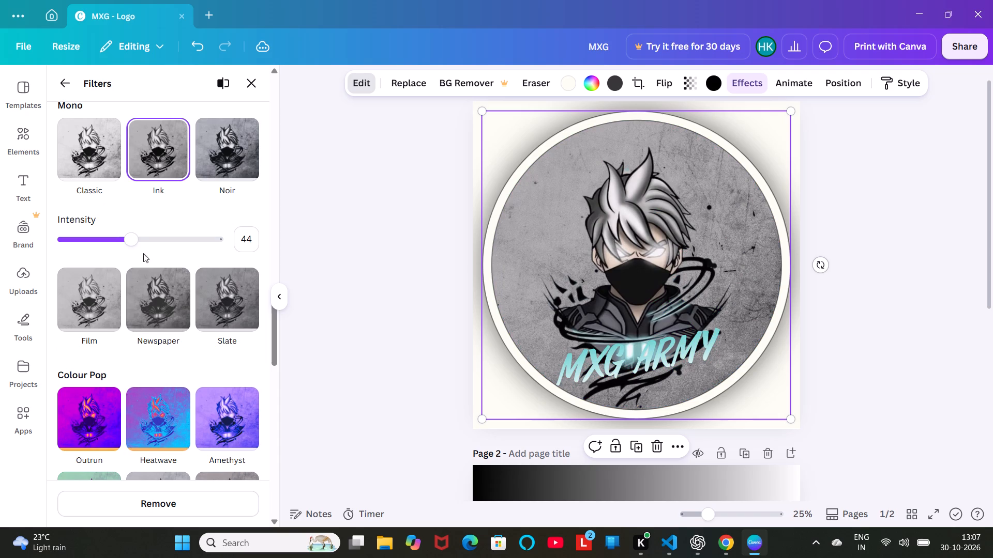
pyautogui.moveTo(132, 240); pyautogui.dragTo(195, 247)
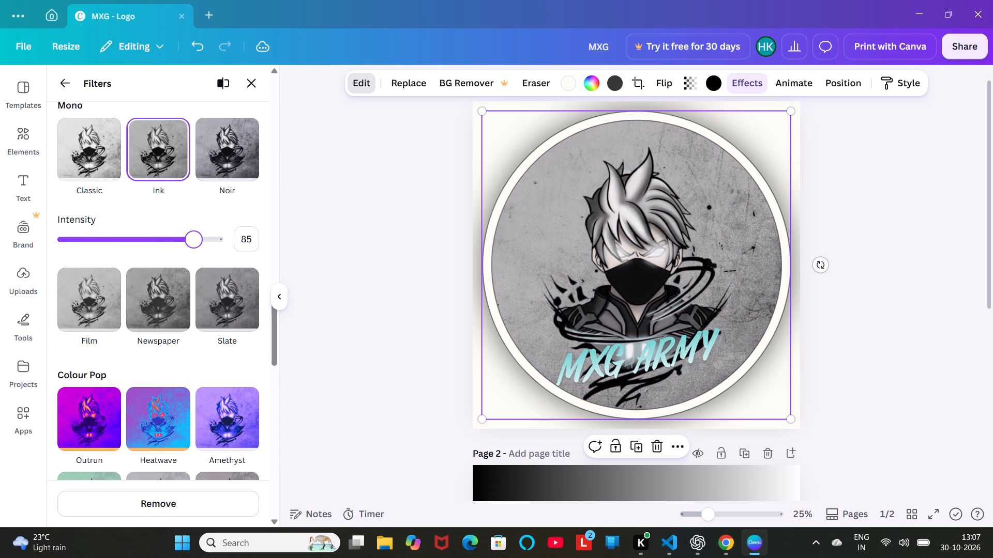
pyautogui.moveTo(195, 247); pyautogui.dragTo(140, 259)
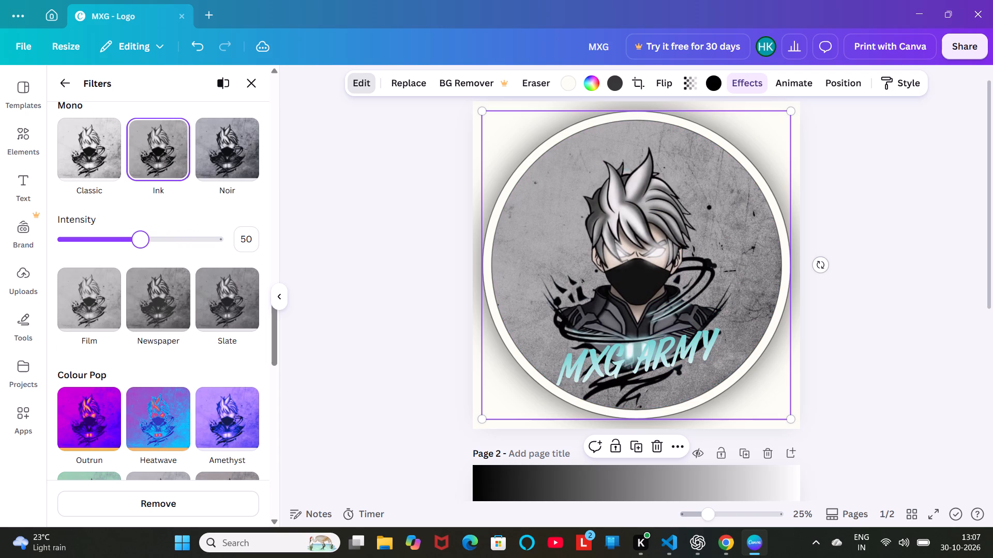
pyautogui.moveTo(140, 259); pyautogui.dragTo(143, 253)
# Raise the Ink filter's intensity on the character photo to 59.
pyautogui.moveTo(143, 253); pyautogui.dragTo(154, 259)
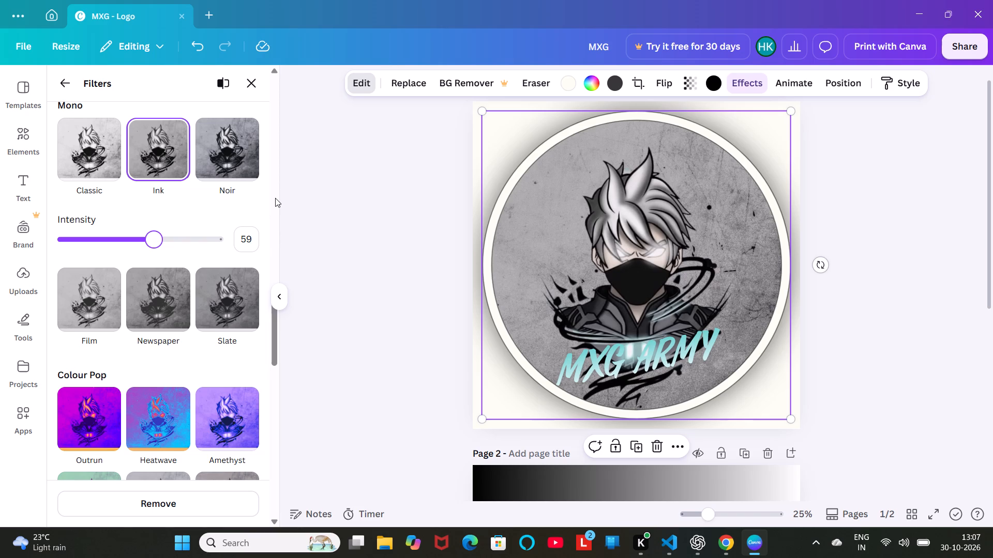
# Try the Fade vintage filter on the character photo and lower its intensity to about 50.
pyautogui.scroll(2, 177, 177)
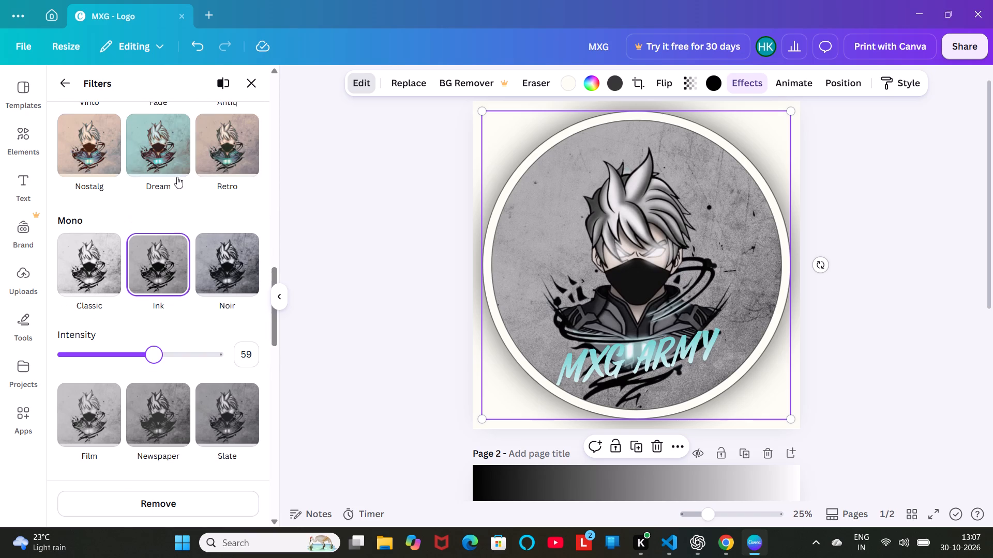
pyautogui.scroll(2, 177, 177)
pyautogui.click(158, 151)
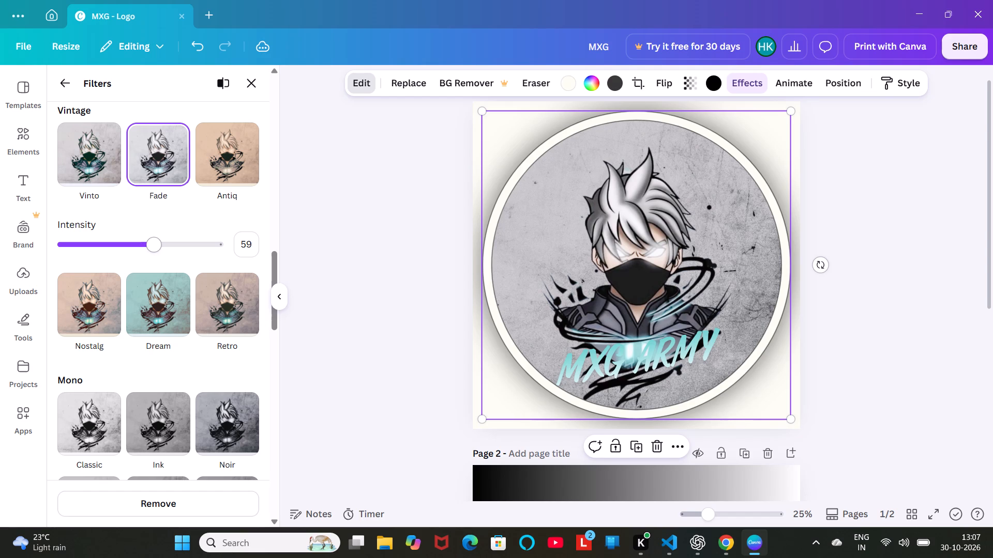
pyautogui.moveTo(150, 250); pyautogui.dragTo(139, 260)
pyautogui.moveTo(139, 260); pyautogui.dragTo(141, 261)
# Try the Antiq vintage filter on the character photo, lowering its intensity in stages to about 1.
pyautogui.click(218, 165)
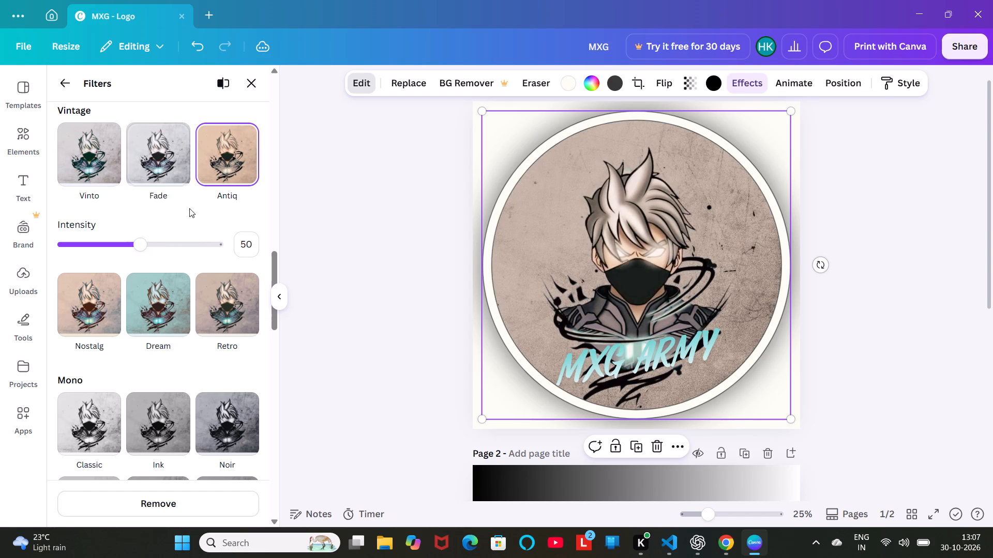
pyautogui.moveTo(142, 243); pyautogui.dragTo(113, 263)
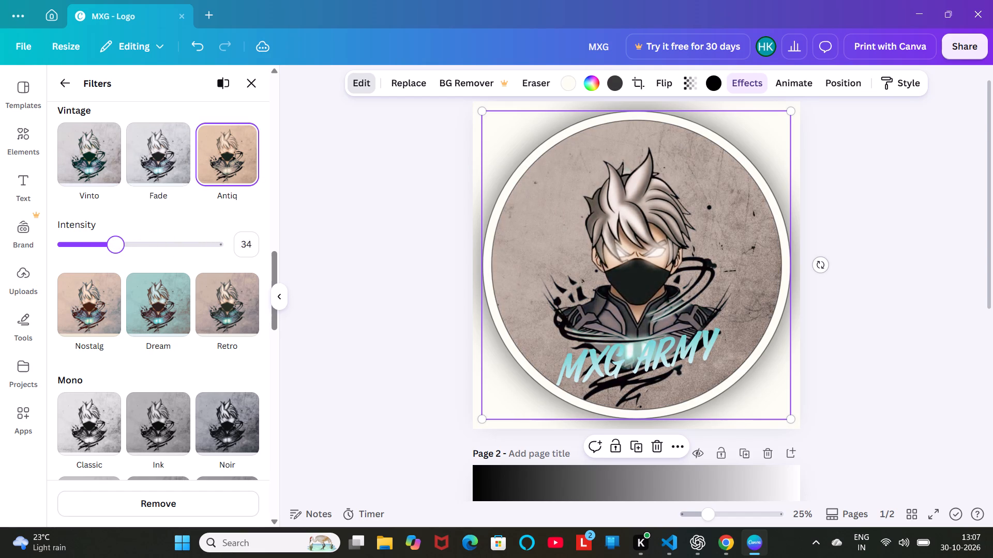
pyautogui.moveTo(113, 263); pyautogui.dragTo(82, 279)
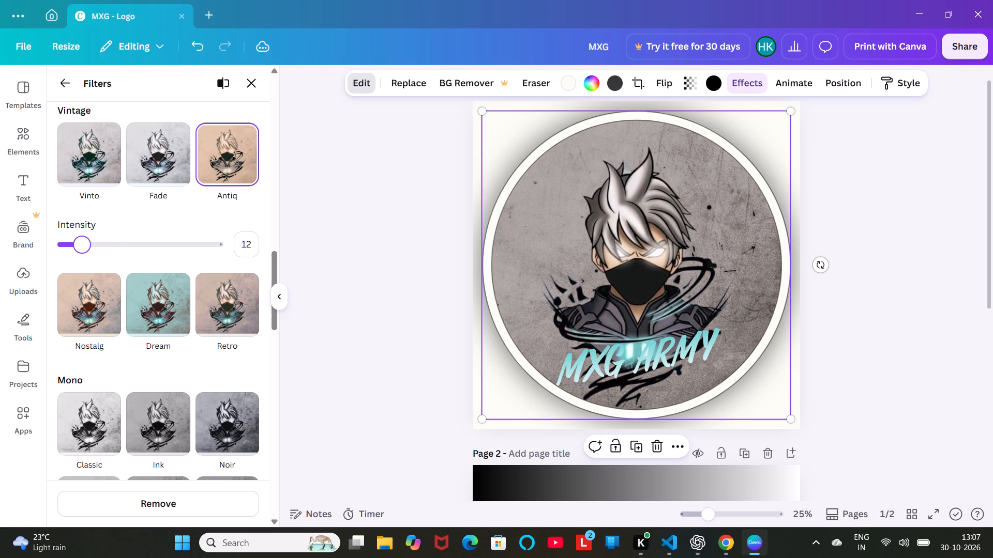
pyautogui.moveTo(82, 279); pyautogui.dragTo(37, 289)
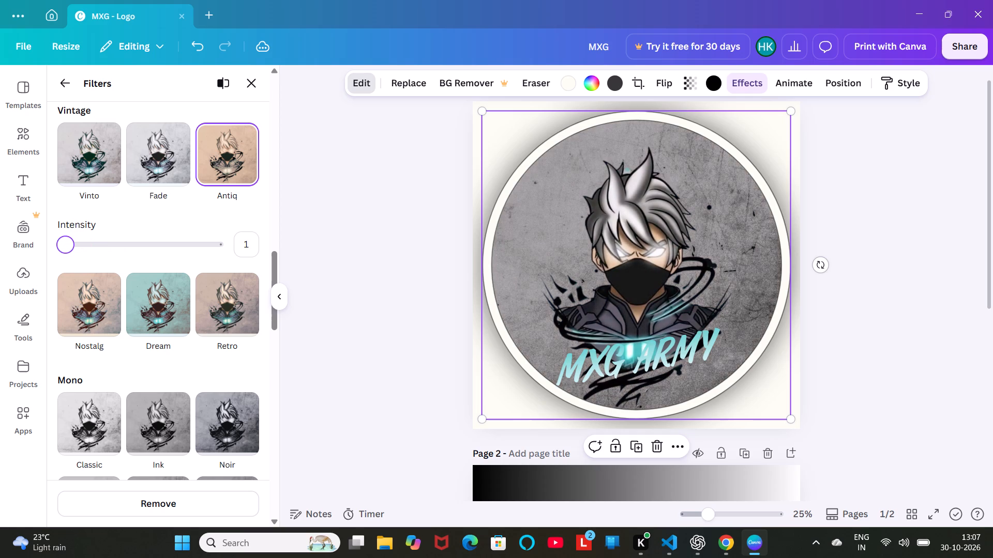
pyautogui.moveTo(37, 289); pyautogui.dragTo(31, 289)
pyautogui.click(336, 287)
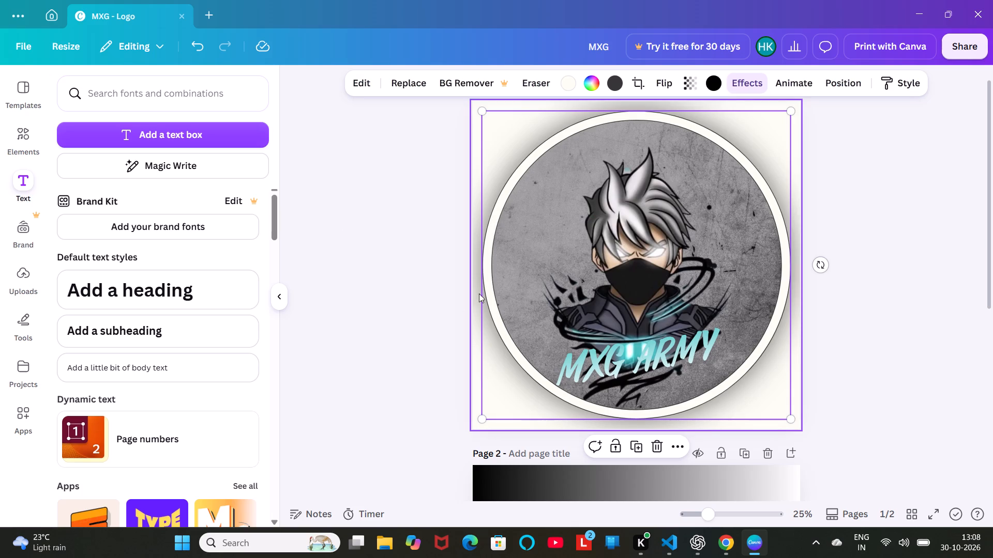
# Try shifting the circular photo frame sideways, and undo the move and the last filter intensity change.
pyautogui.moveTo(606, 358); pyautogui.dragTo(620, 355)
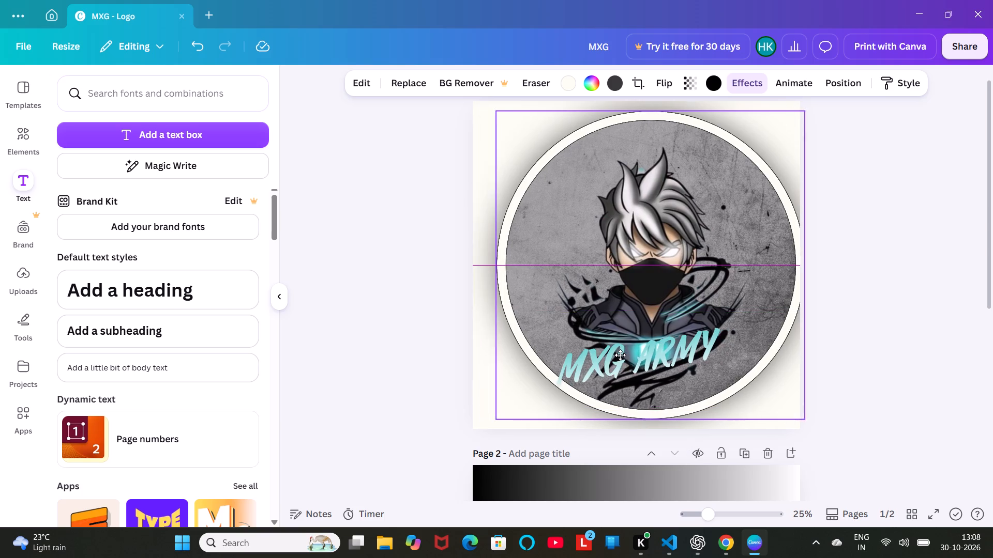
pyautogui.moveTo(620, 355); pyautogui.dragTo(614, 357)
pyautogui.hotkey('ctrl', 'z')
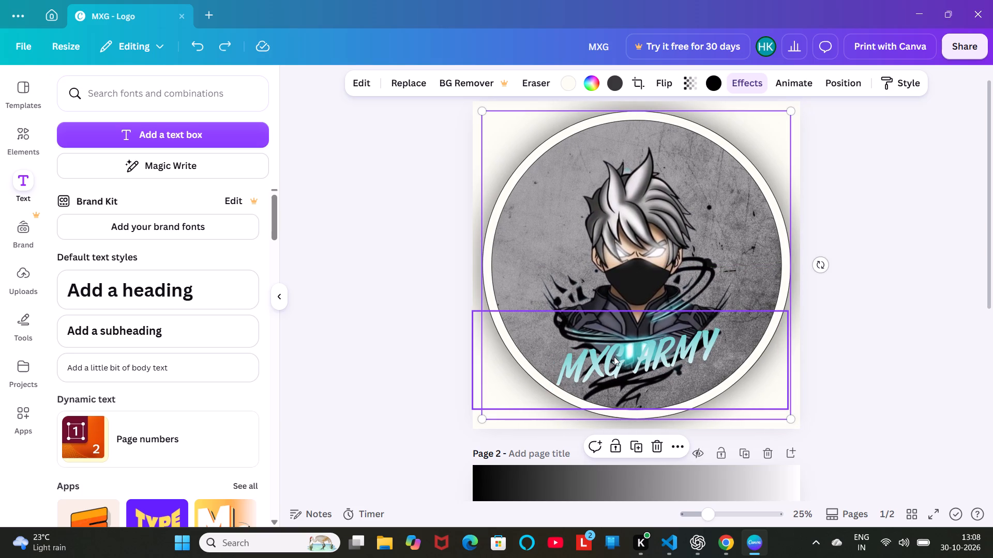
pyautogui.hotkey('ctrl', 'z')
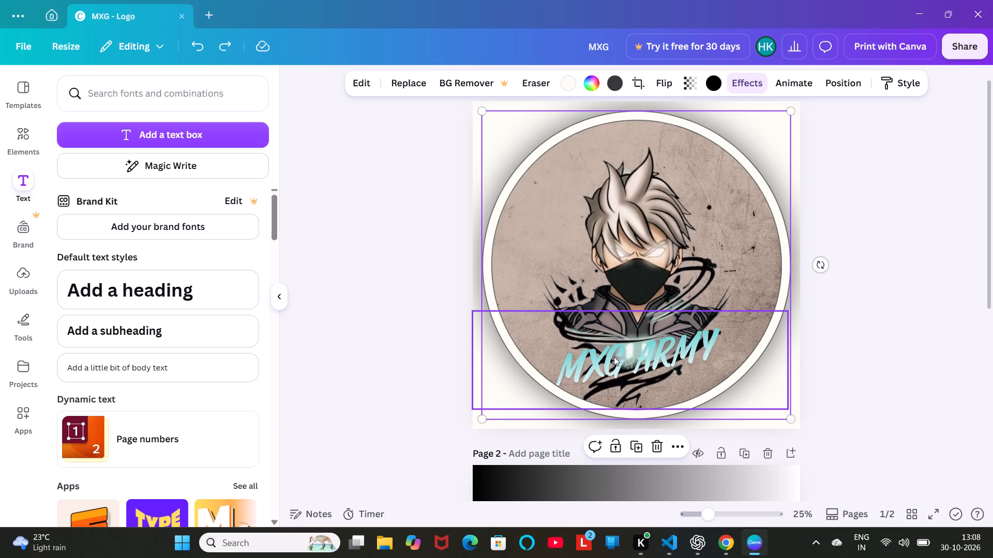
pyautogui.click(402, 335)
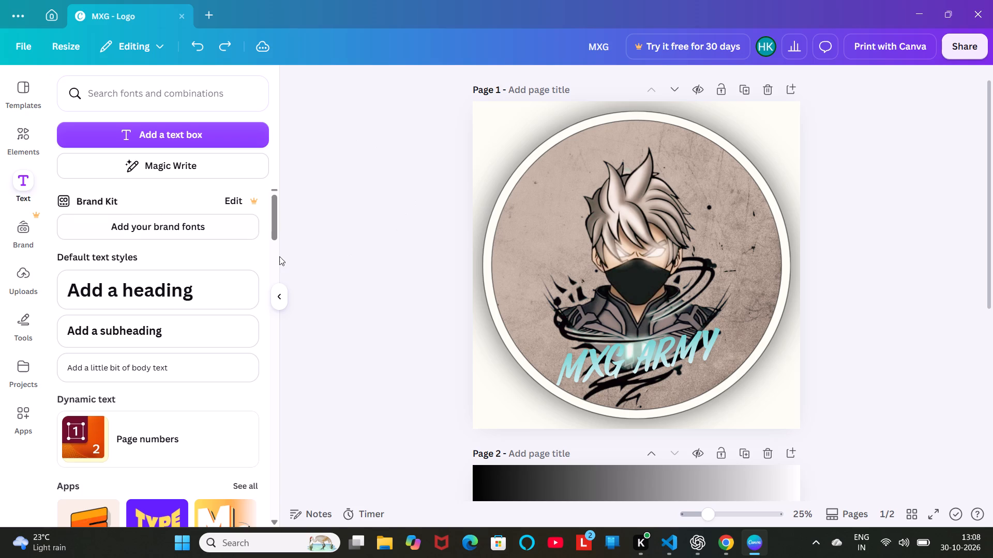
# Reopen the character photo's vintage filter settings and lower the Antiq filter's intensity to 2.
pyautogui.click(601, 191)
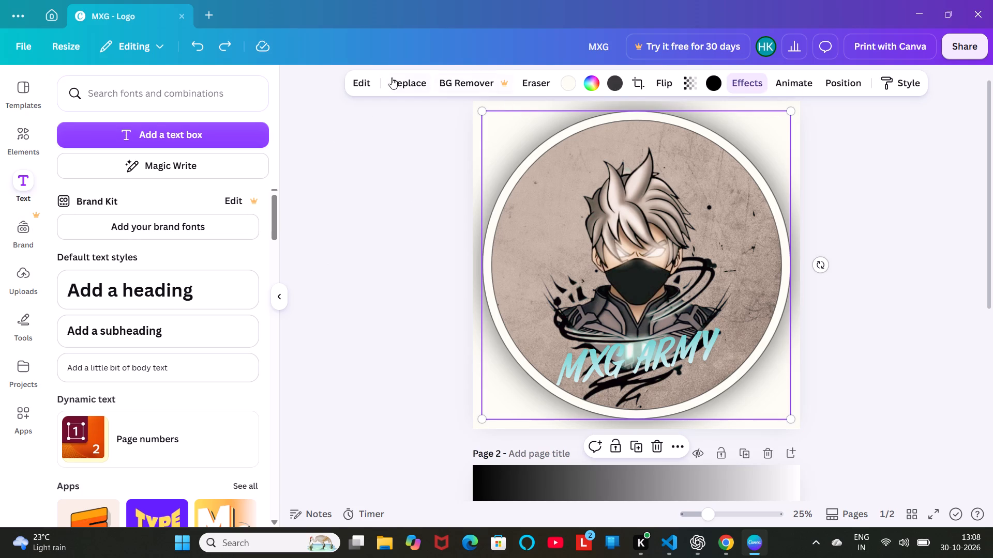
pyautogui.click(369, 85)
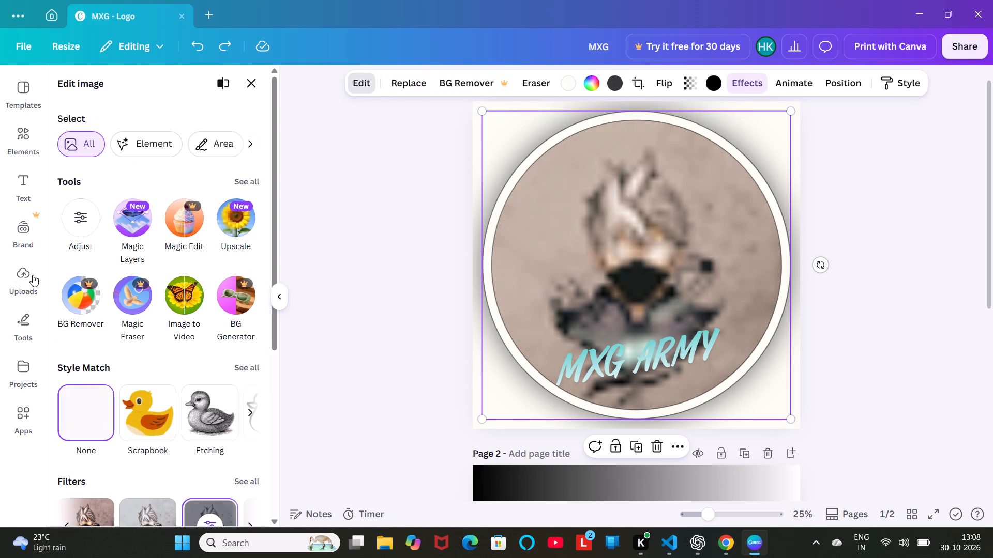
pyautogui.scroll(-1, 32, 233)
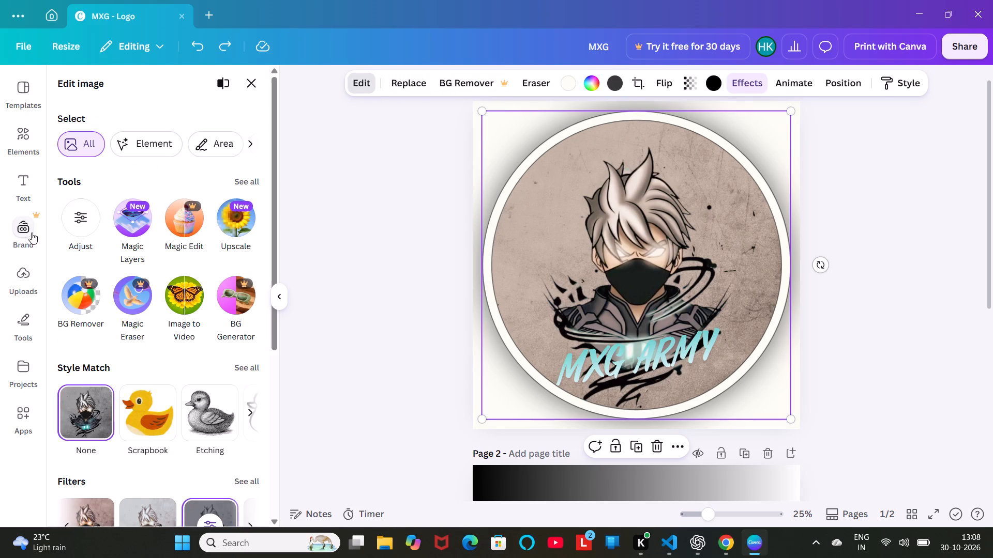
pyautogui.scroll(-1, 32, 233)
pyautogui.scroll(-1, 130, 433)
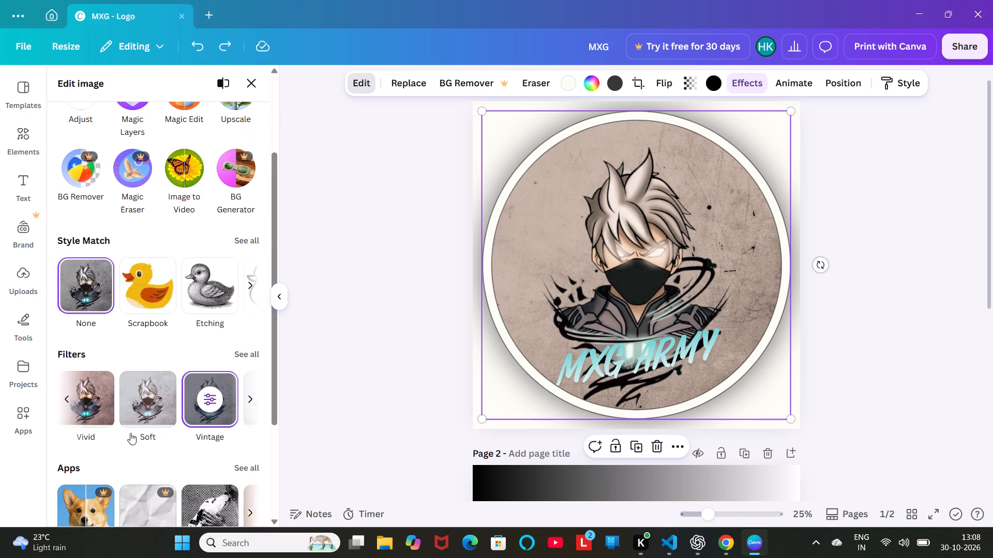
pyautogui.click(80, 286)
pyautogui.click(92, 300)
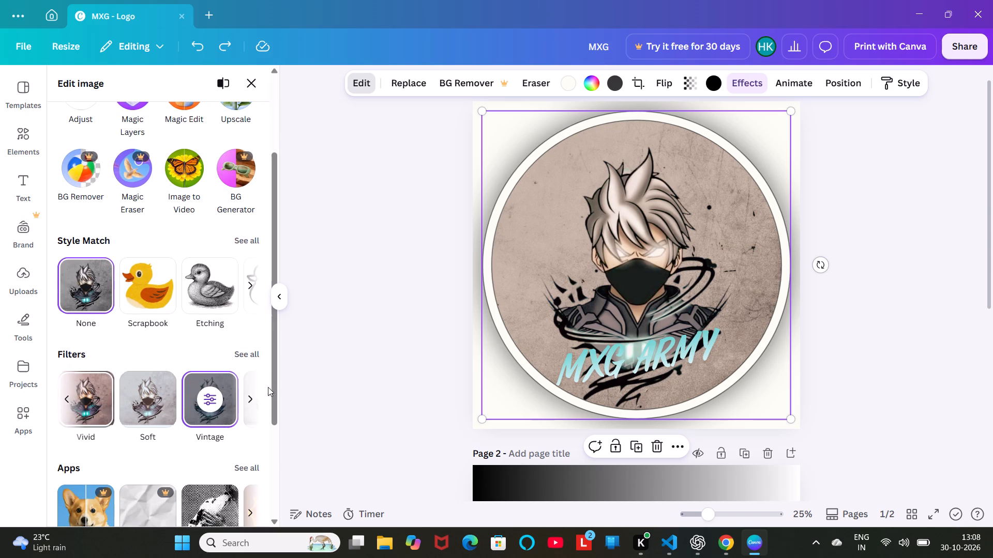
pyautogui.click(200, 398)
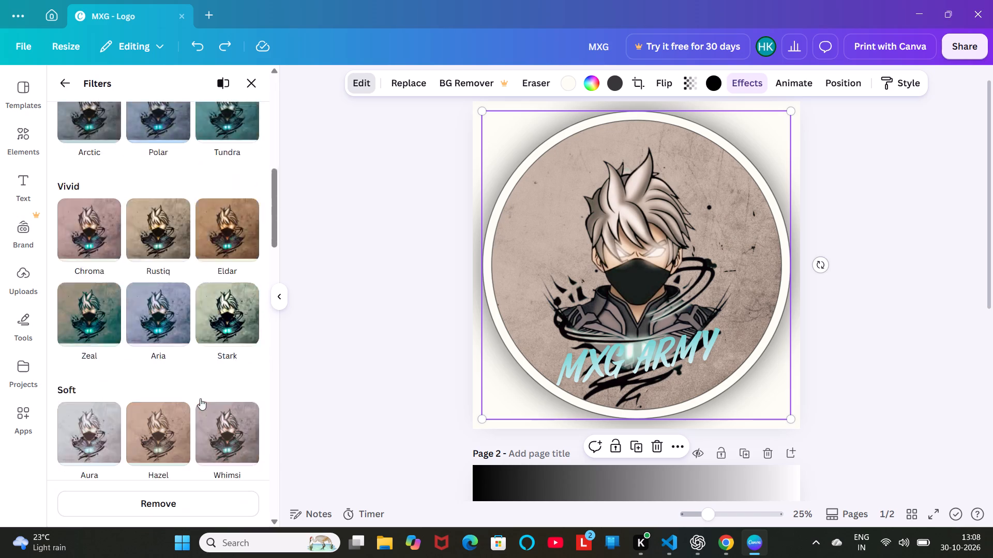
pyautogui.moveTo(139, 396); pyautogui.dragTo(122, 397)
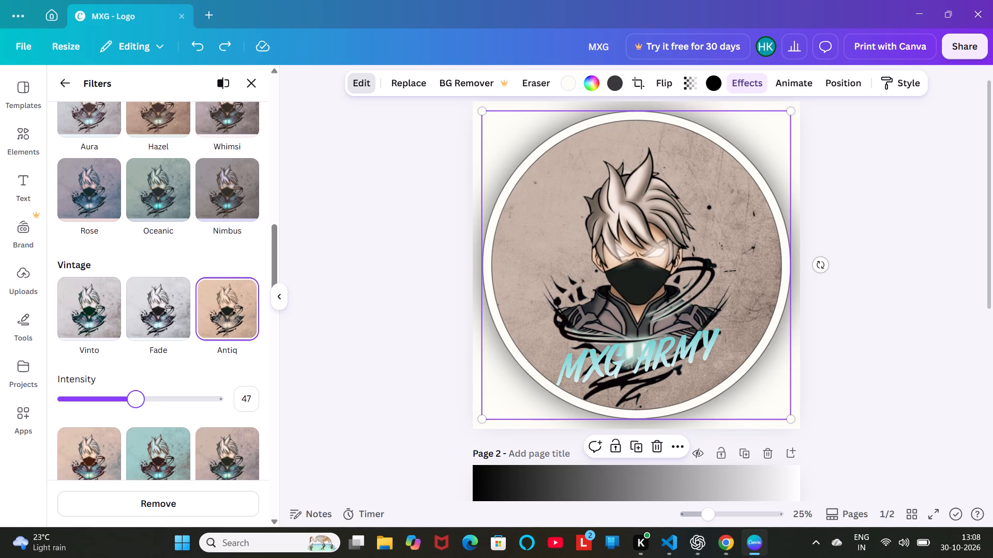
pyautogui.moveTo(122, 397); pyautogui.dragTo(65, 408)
# Apply the Dream vintage filter to the character photo and set its intensity to 0.
pyautogui.scroll(-1, 149, 446)
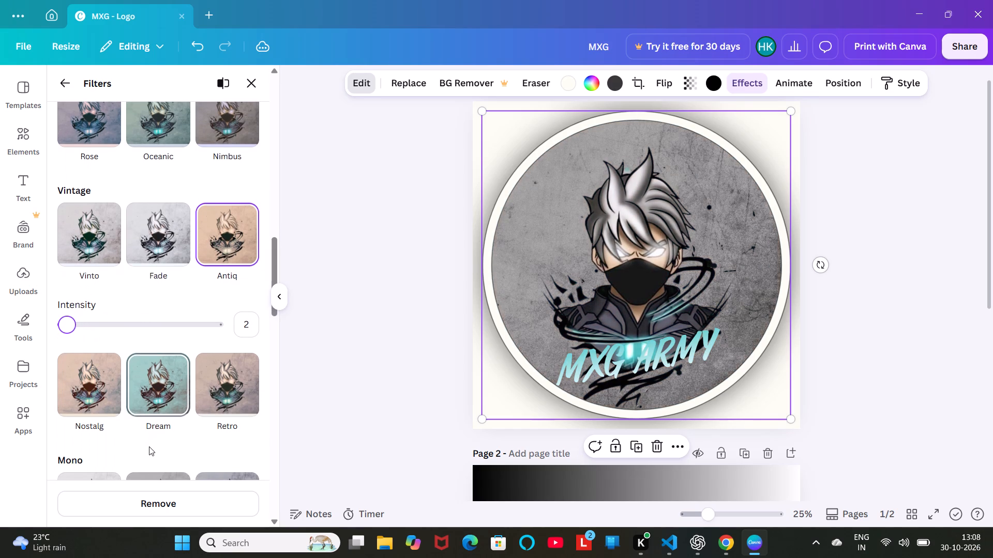
pyautogui.scroll(-1, 149, 446)
pyautogui.click(156, 399)
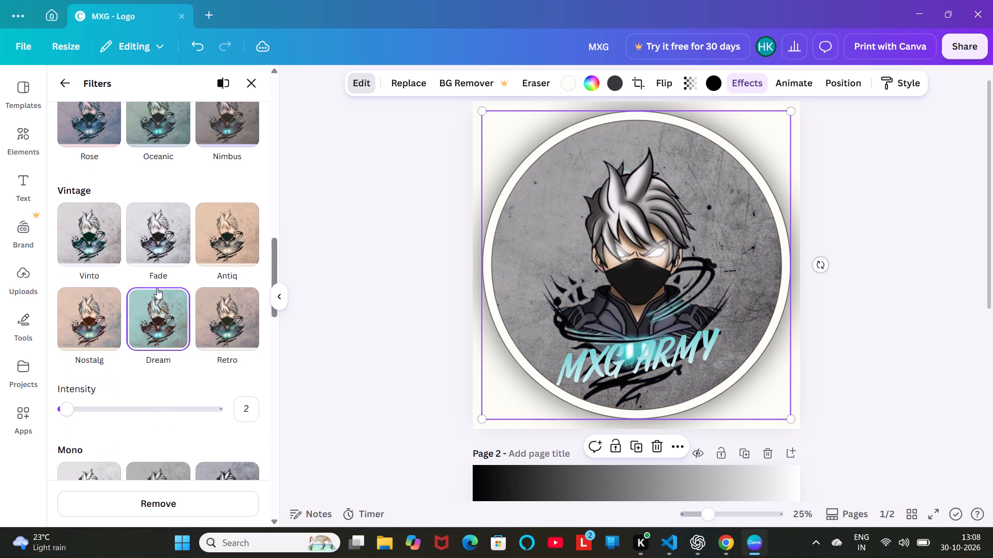
pyautogui.moveTo(73, 408); pyautogui.dragTo(56, 411)
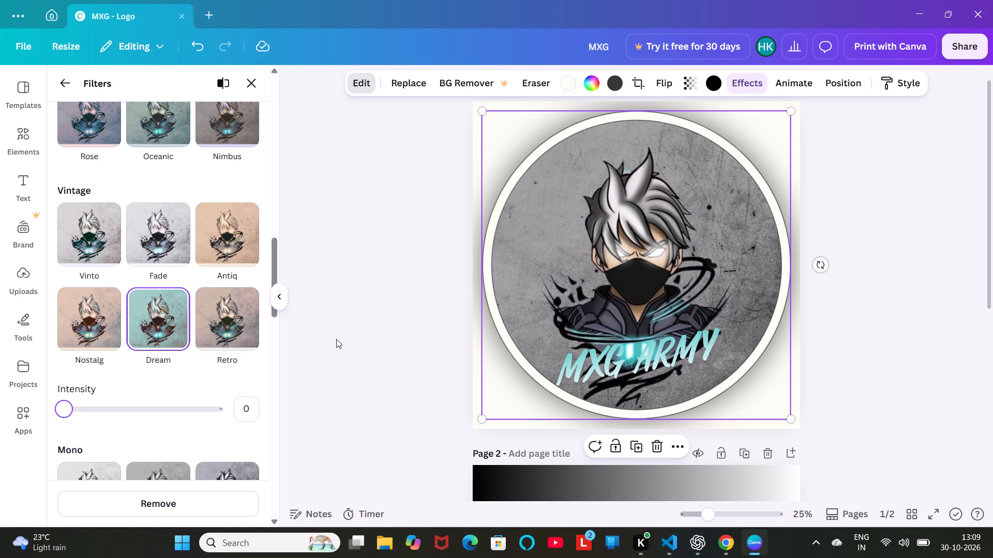
pyautogui.click(571, 228)
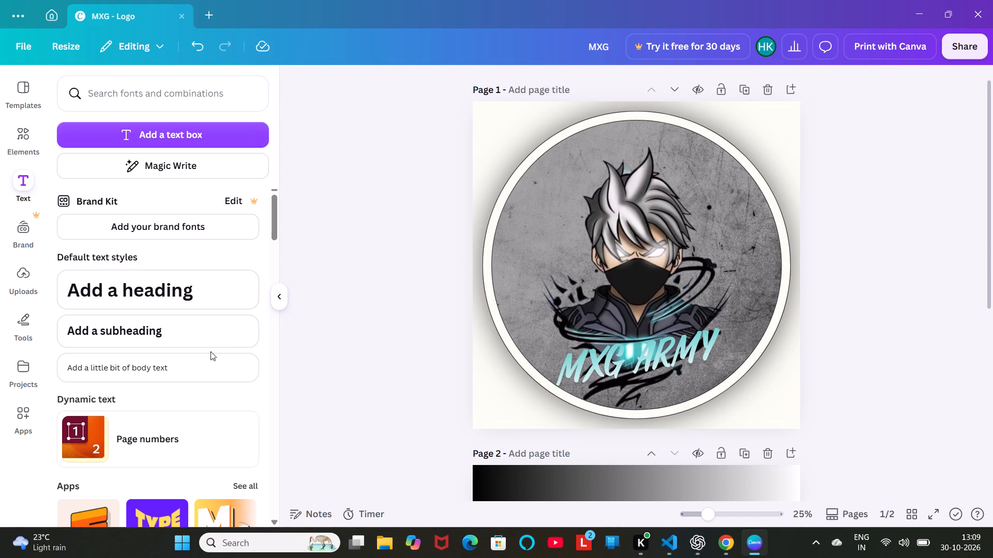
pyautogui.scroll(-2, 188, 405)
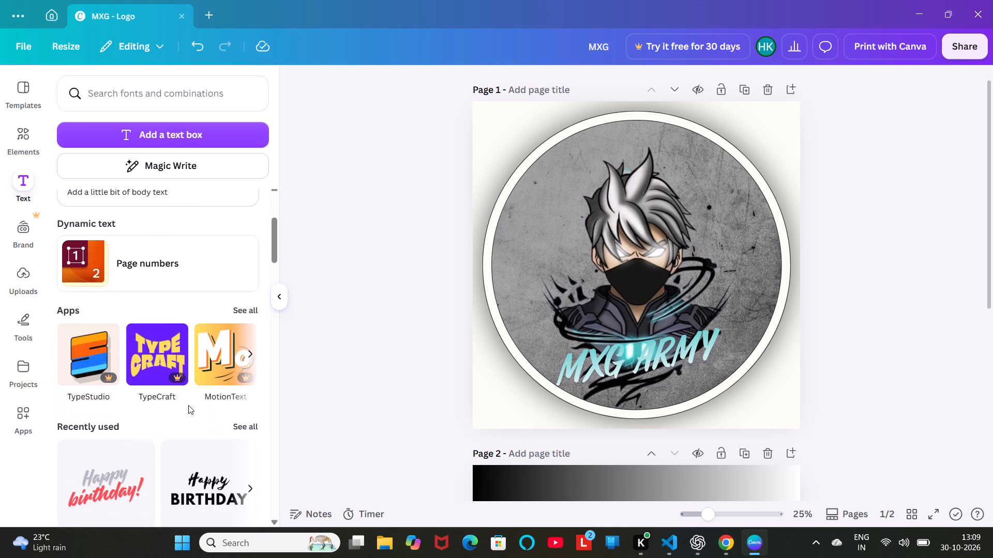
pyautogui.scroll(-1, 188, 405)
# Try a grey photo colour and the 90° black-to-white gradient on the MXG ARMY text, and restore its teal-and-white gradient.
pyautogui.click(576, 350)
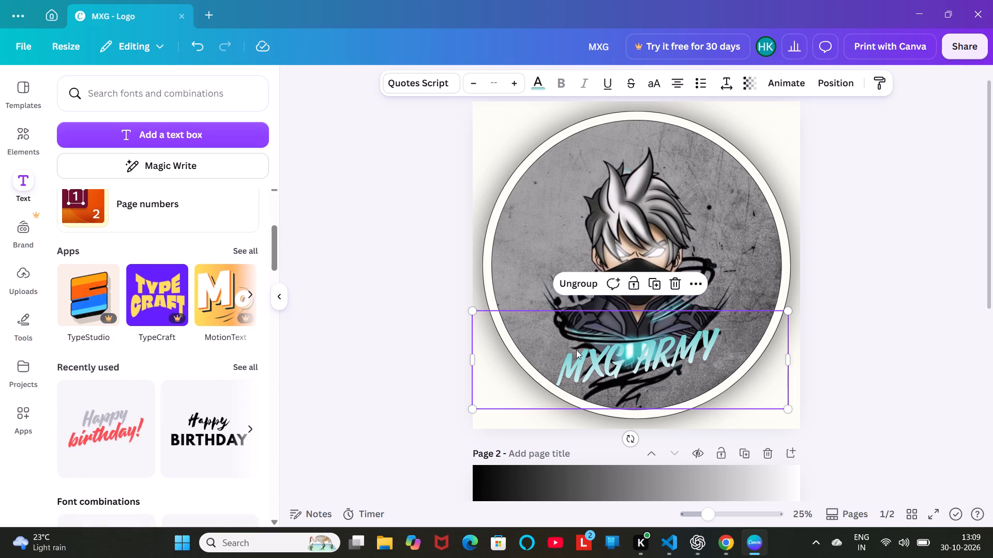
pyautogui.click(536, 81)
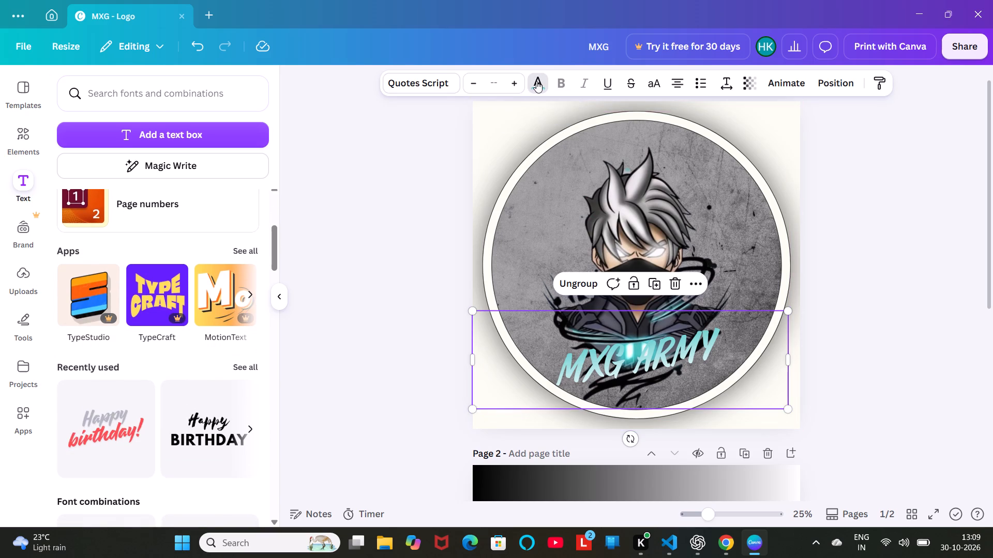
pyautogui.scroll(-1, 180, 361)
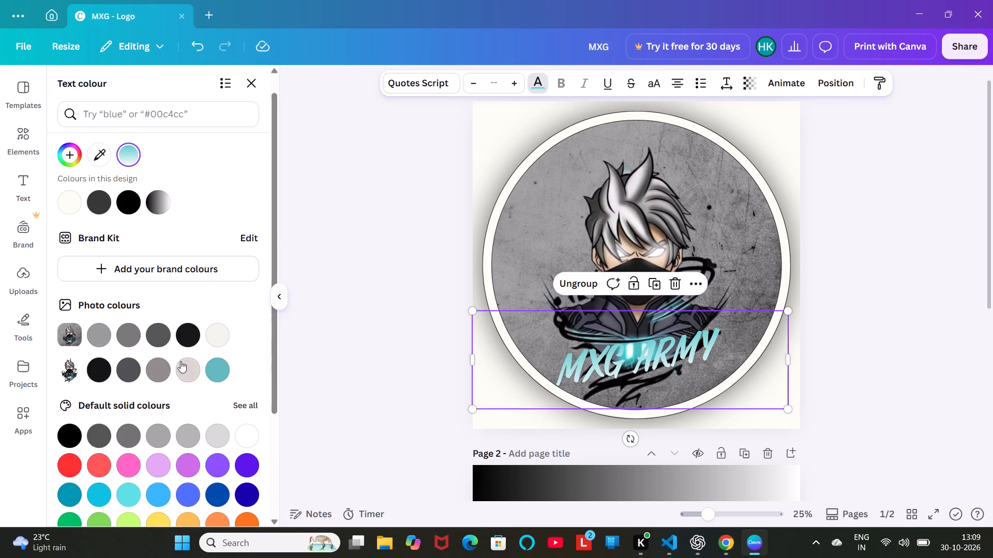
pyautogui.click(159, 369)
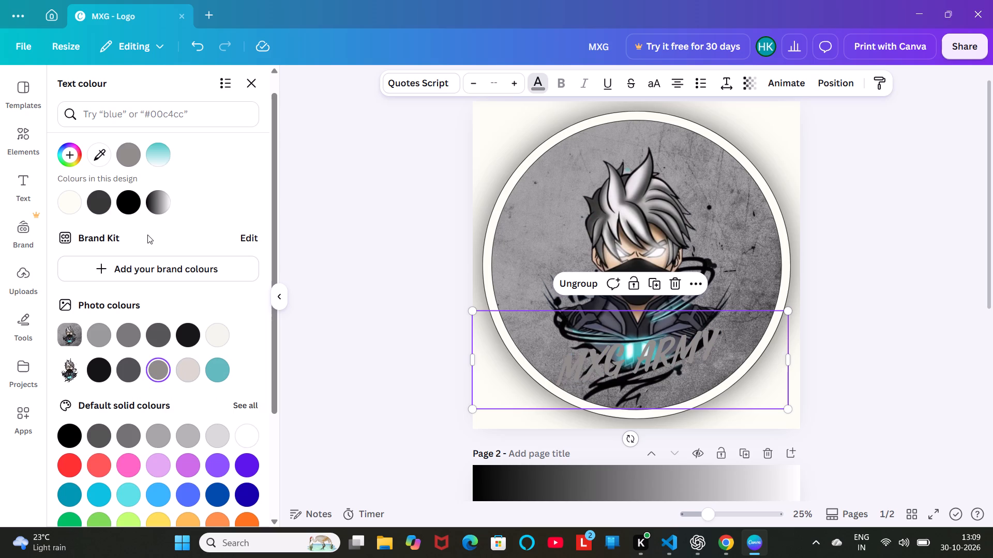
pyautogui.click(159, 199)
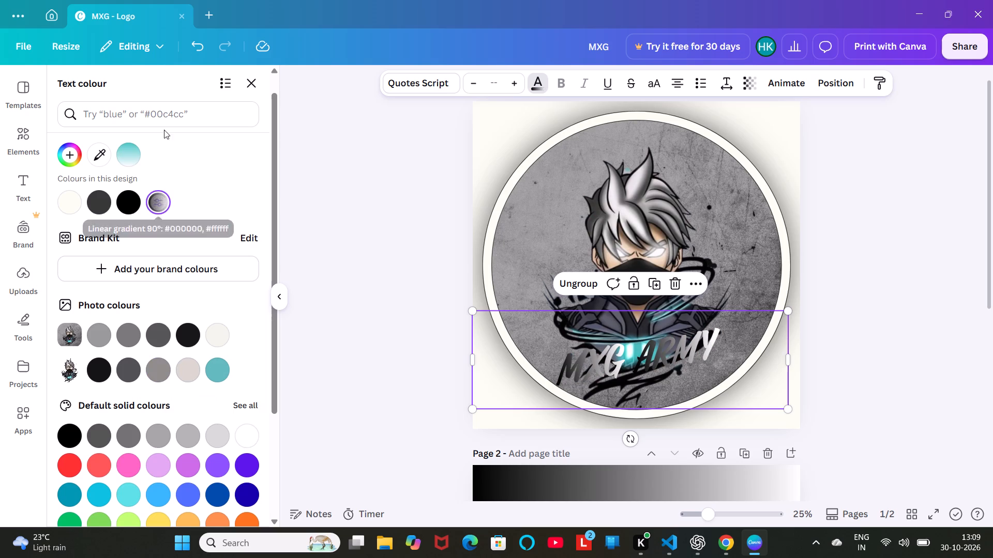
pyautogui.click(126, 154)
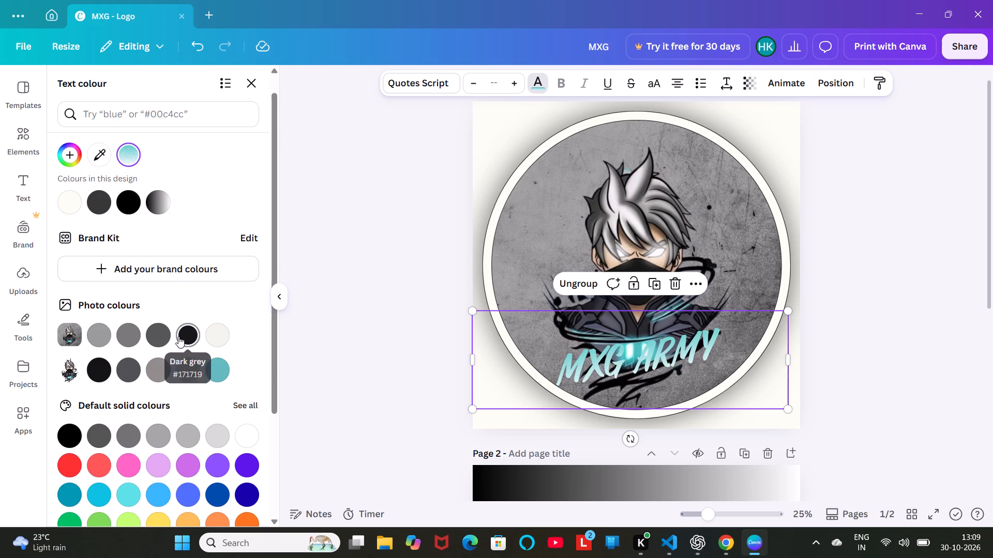
# Browse the default solid and gradient colours for the MXG ARMY text.
pyautogui.scroll(-2, 178, 336)
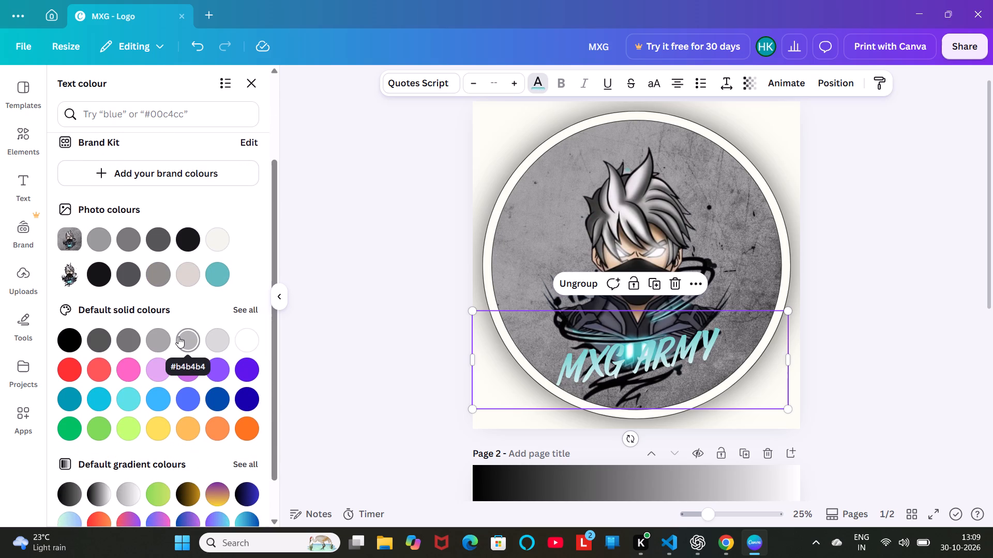
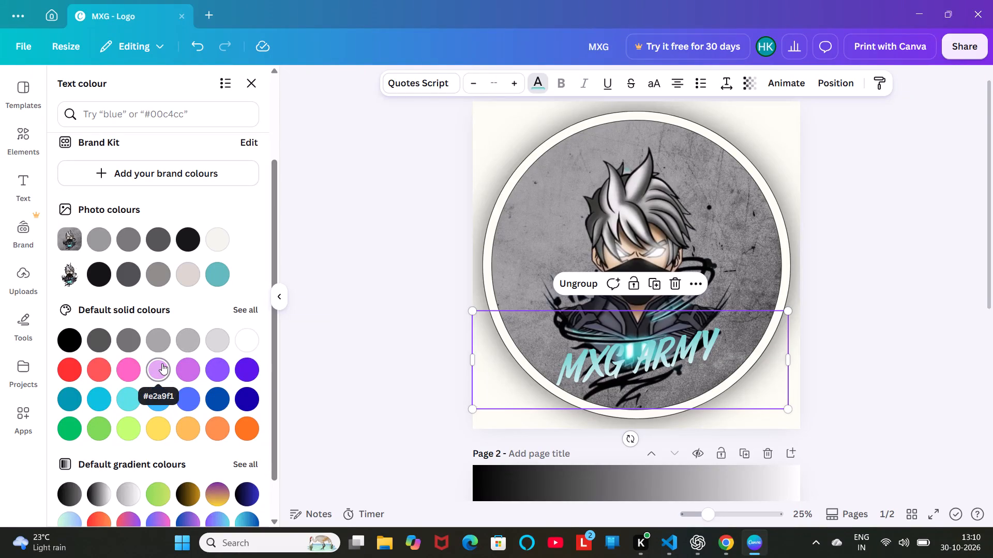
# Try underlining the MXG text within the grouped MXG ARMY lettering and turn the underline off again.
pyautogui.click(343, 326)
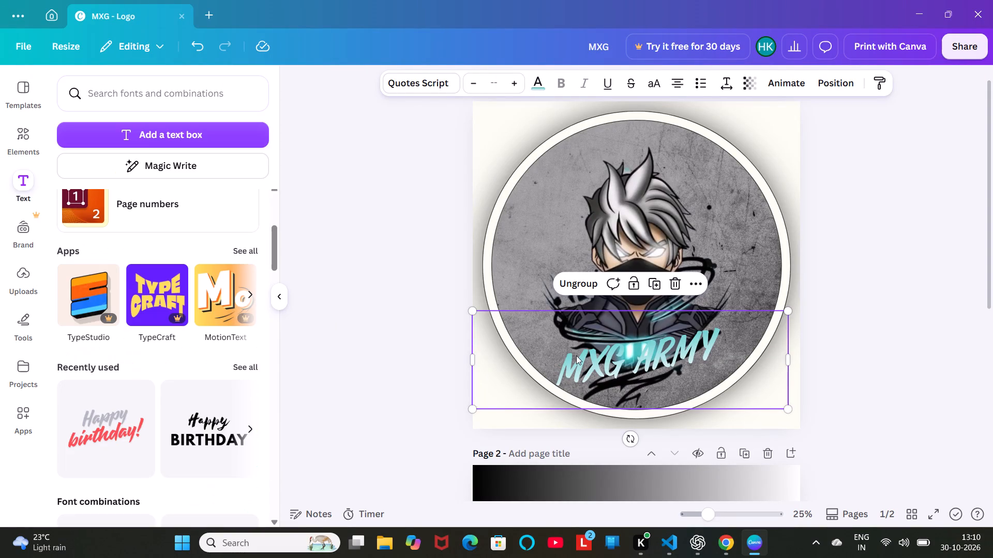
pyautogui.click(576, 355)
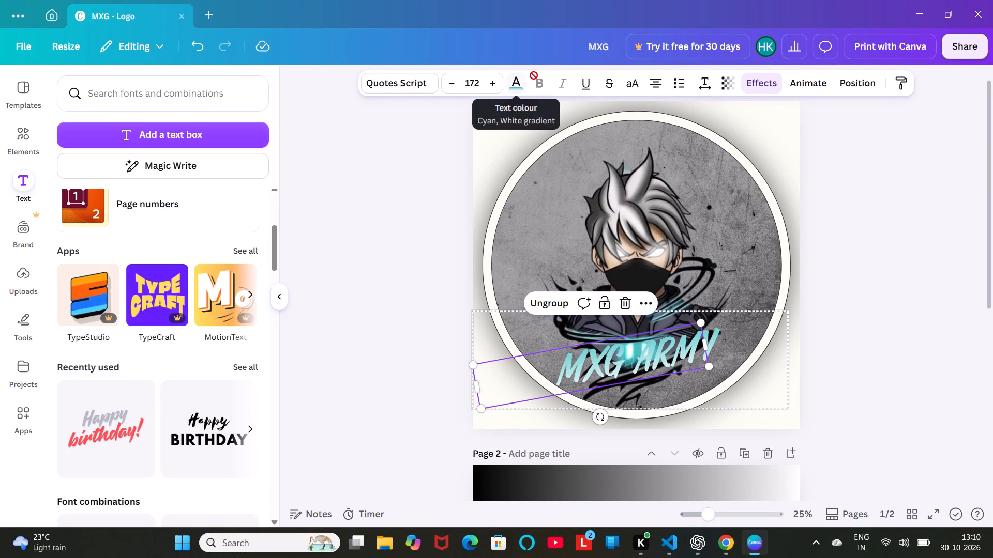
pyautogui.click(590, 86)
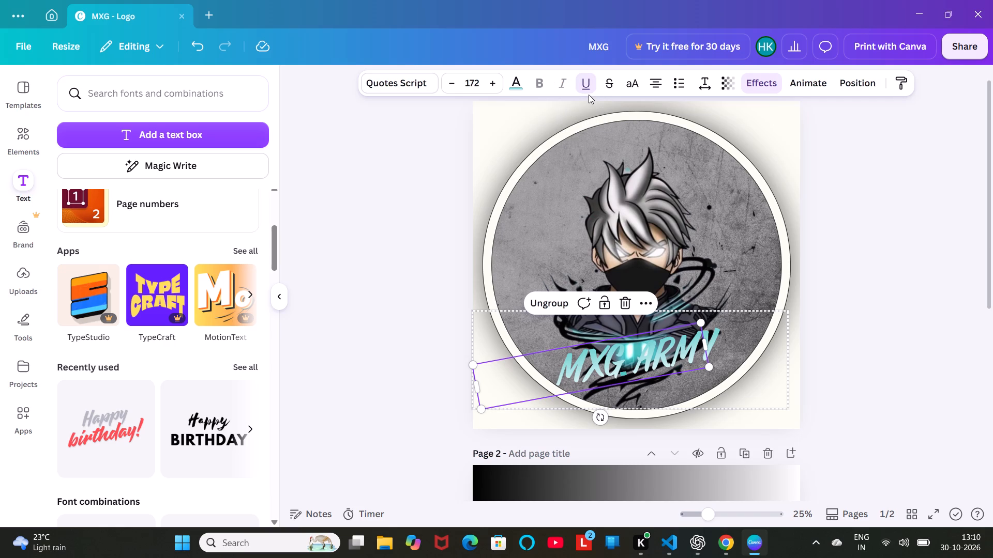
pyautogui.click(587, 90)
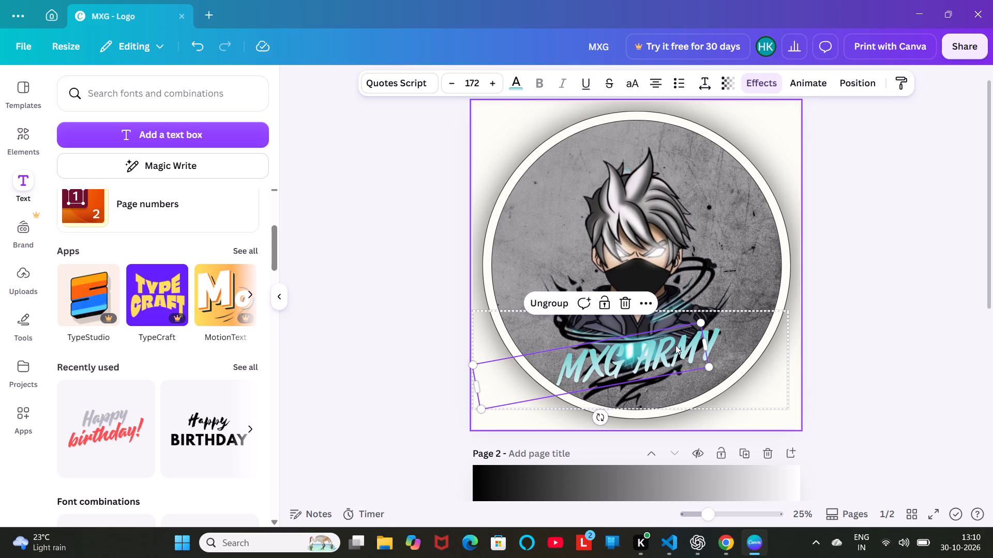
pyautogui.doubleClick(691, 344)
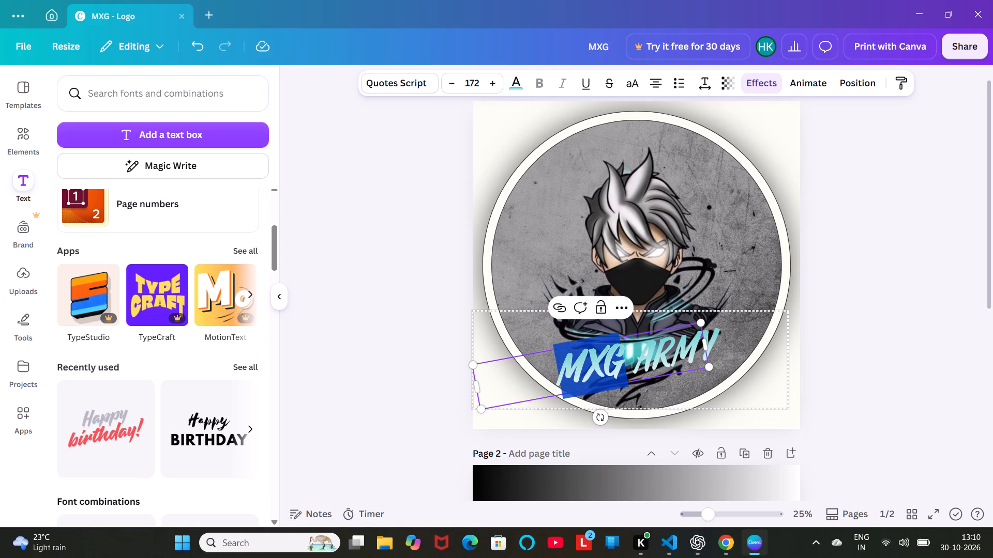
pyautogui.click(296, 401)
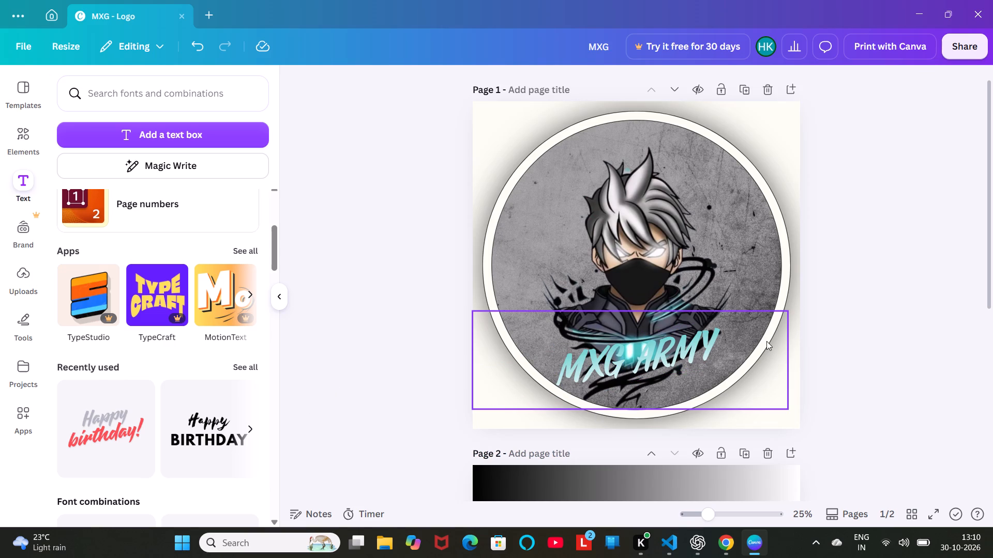
# Move the grouped MXG ARMY text up so it sits across the character's chest, just above the glowing teal emblem.
pyautogui.moveTo(726, 347); pyautogui.dragTo(728, 334)
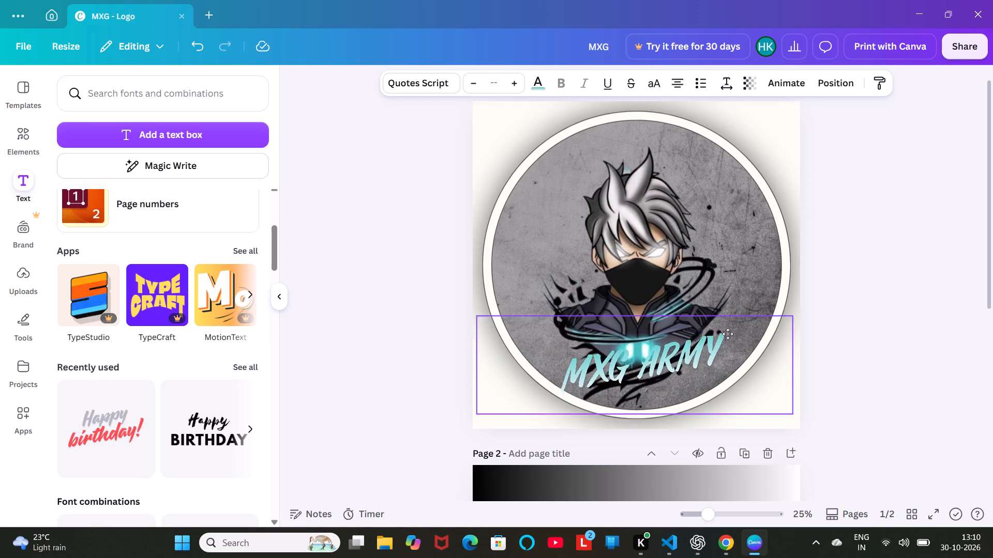
pyautogui.moveTo(728, 334); pyautogui.dragTo(738, 298)
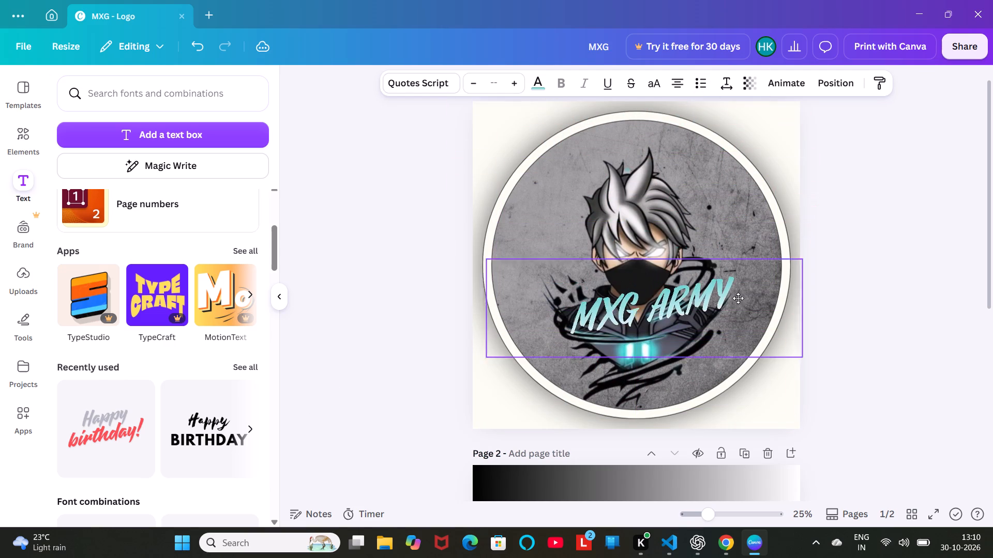
pyautogui.moveTo(738, 298); pyautogui.dragTo(728, 319)
pyautogui.click(389, 377)
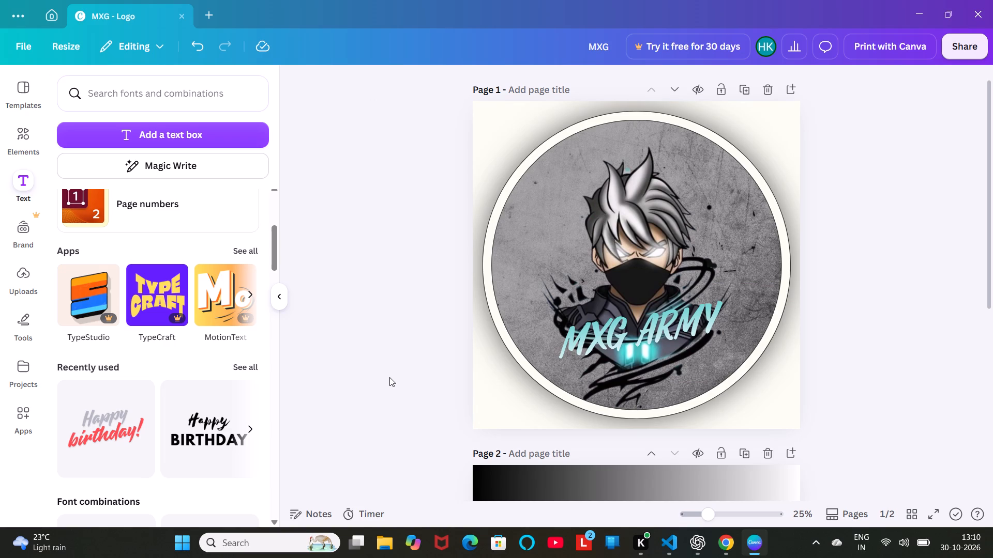
# Browse the ready-made font combinations for a lettering style that could suit the logo.
pyautogui.scroll(-3, 221, 399)
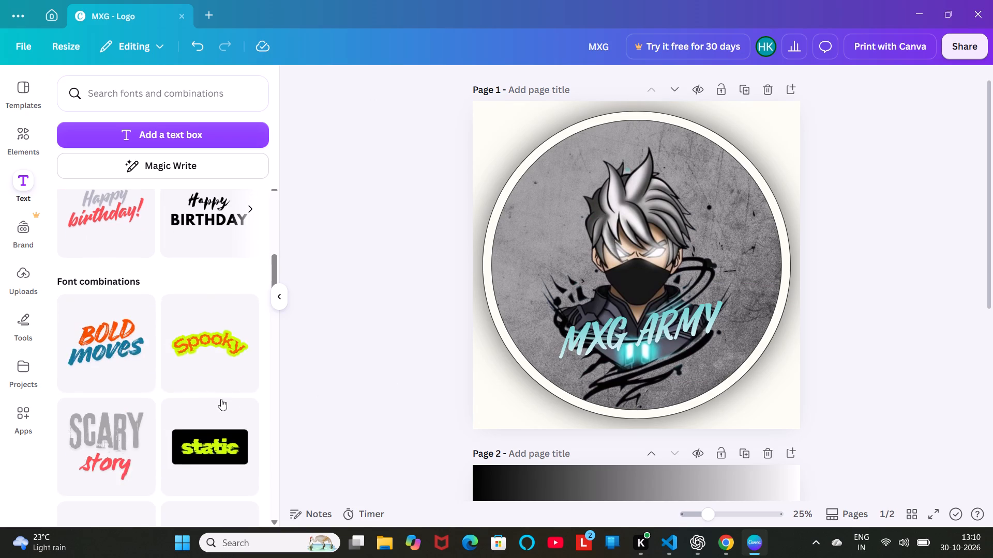
pyautogui.scroll(-2, 221, 399)
pyautogui.moveTo(275, 330); pyautogui.dragTo(250, 298)
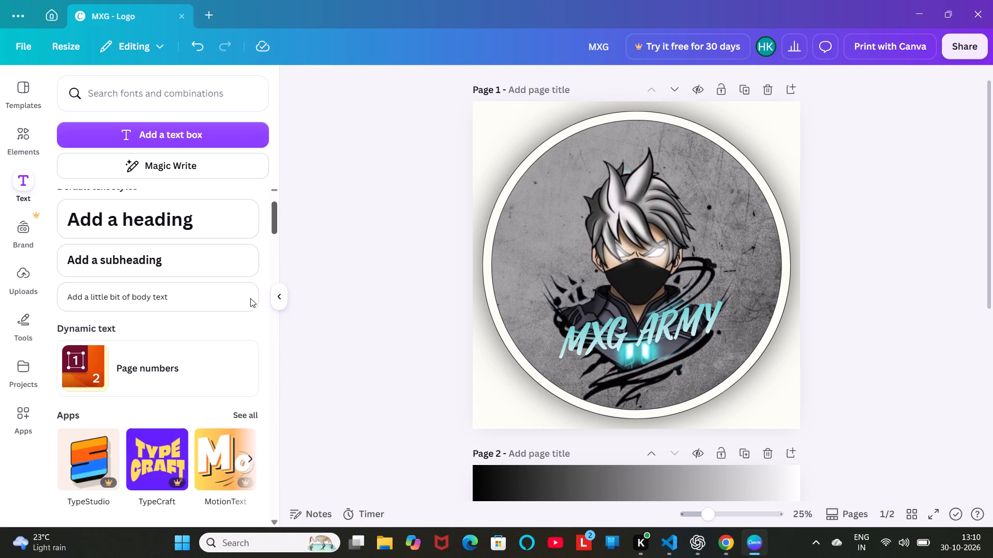
pyautogui.moveTo(250, 298); pyautogui.dragTo(282, 465)
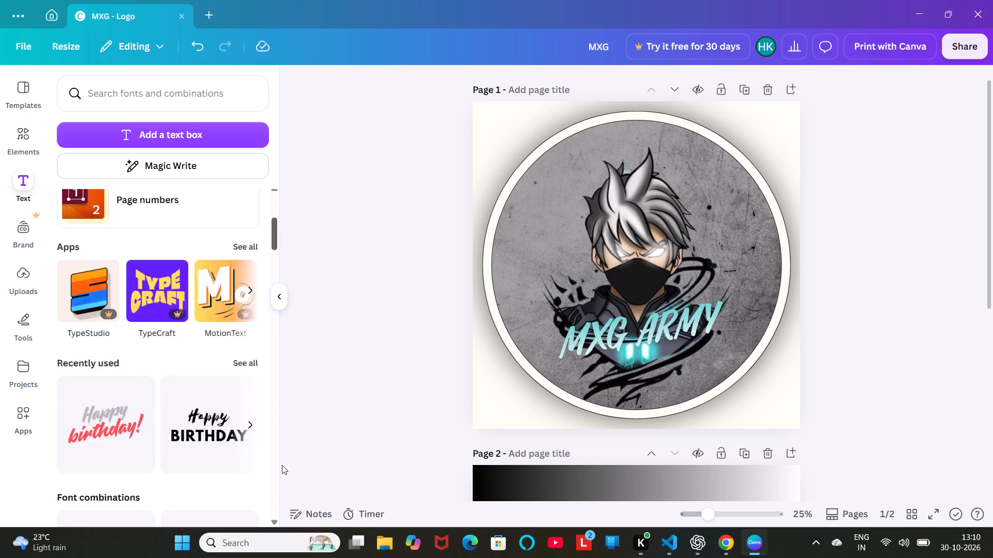
pyautogui.moveTo(282, 465); pyautogui.dragTo(246, 351)
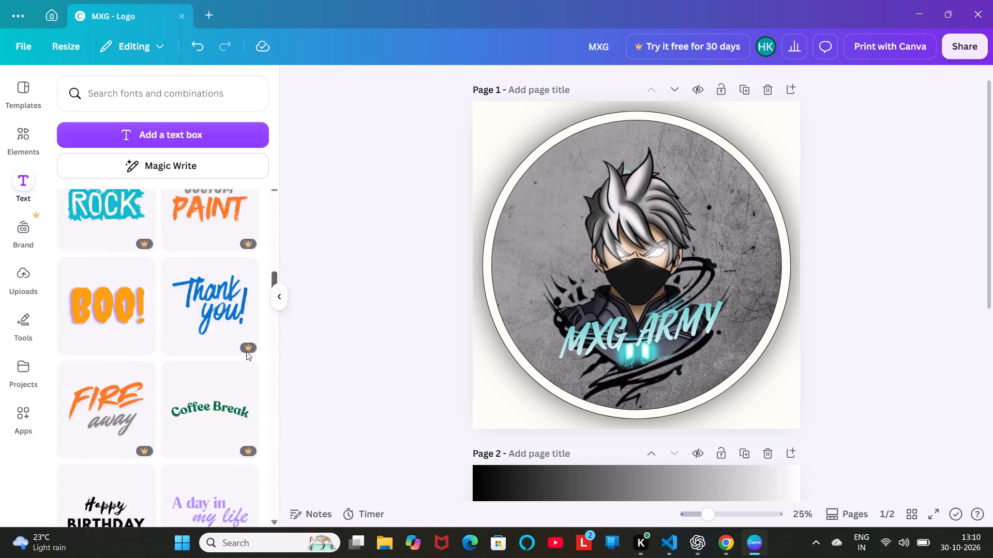
pyautogui.moveTo(246, 351); pyautogui.dragTo(251, 557)
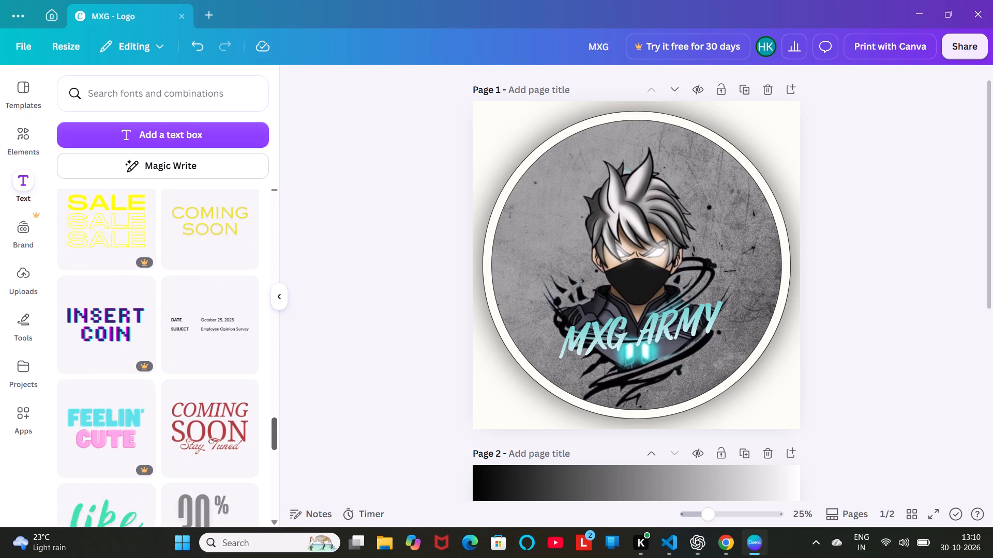
pyautogui.moveTo(251, 557); pyautogui.dragTo(245, 557)
pyautogui.moveTo(274, 430); pyautogui.dragTo(280, 357)
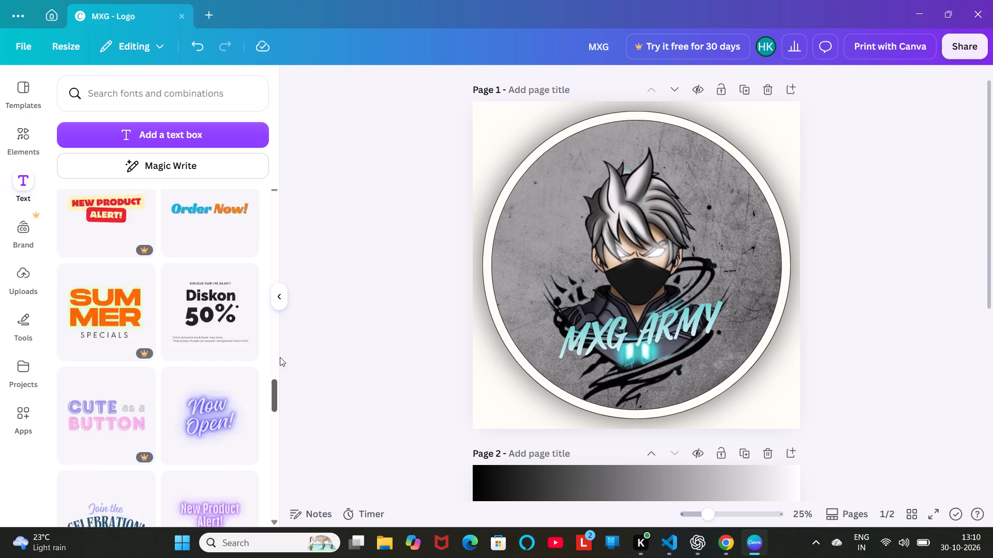
pyautogui.moveTo(280, 357); pyautogui.dragTo(304, 304)
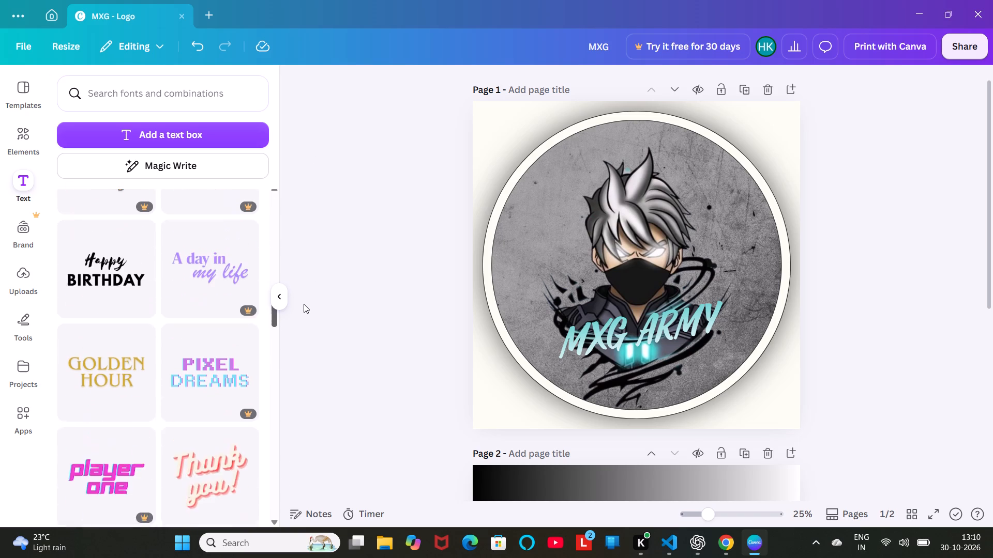
pyautogui.moveTo(304, 304); pyautogui.dragTo(304, 306)
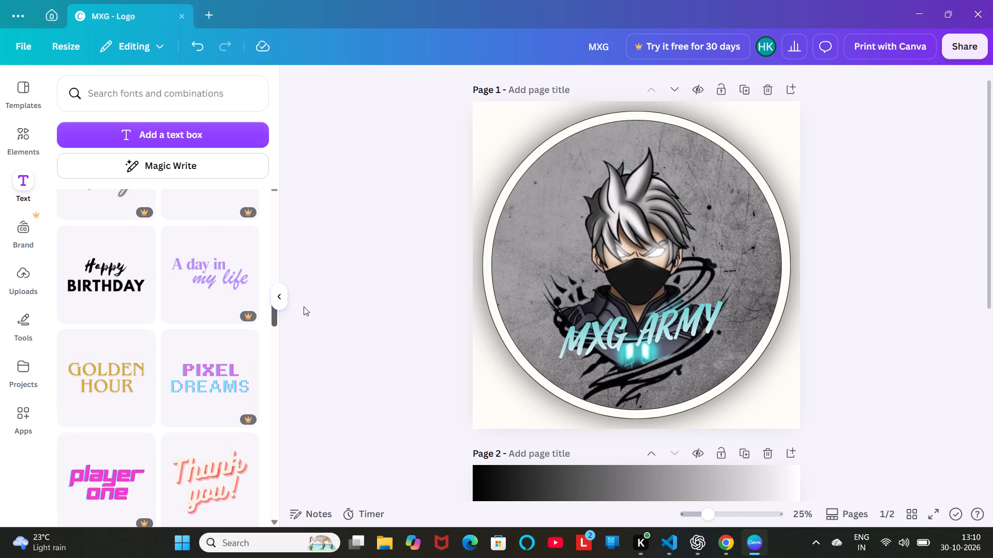
pyautogui.moveTo(304, 306); pyautogui.dragTo(300, 296)
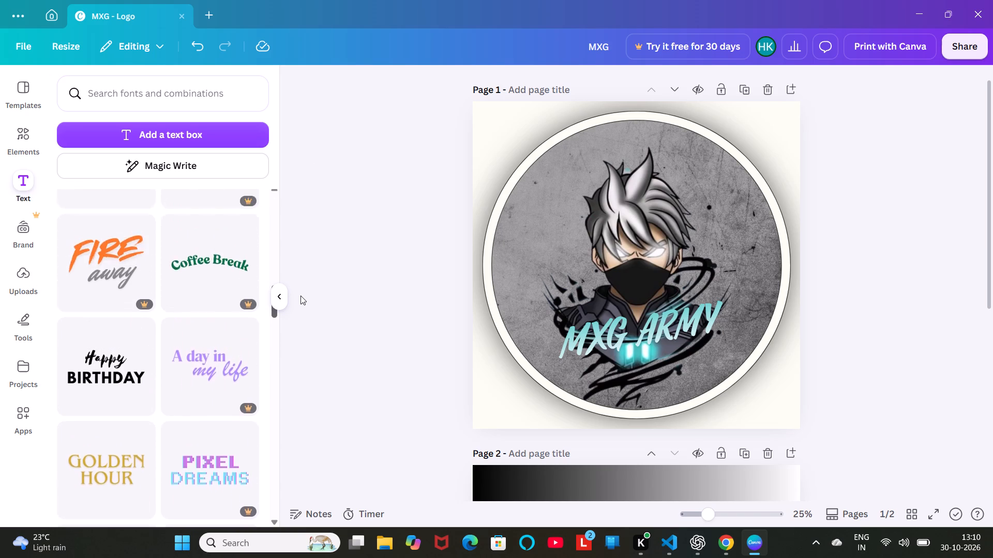
pyautogui.moveTo(300, 296); pyautogui.dragTo(281, 227)
pyautogui.click(388, 298)
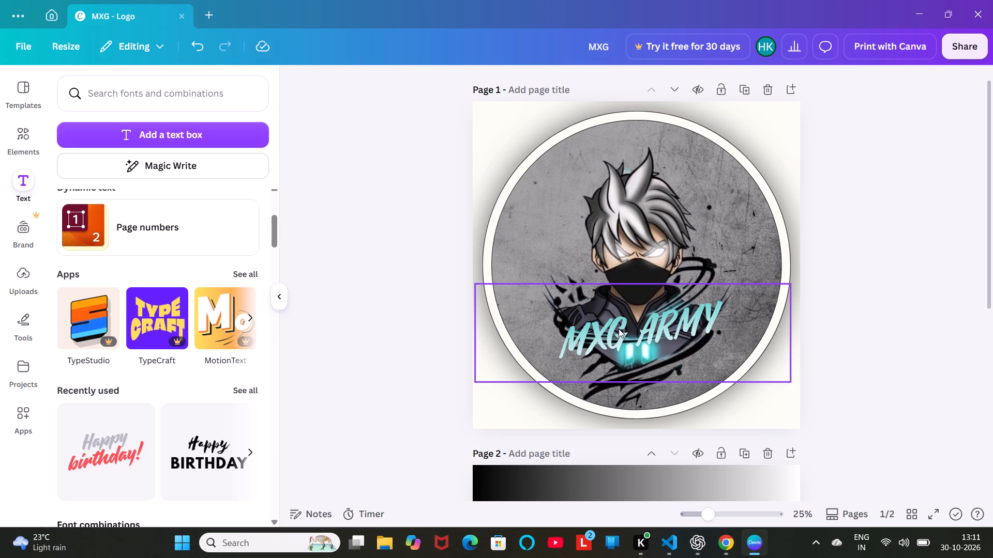
# Minimise the logo design and the remove.bg window, and close the Pinterest browser window.
pyautogui.click(920, 12)
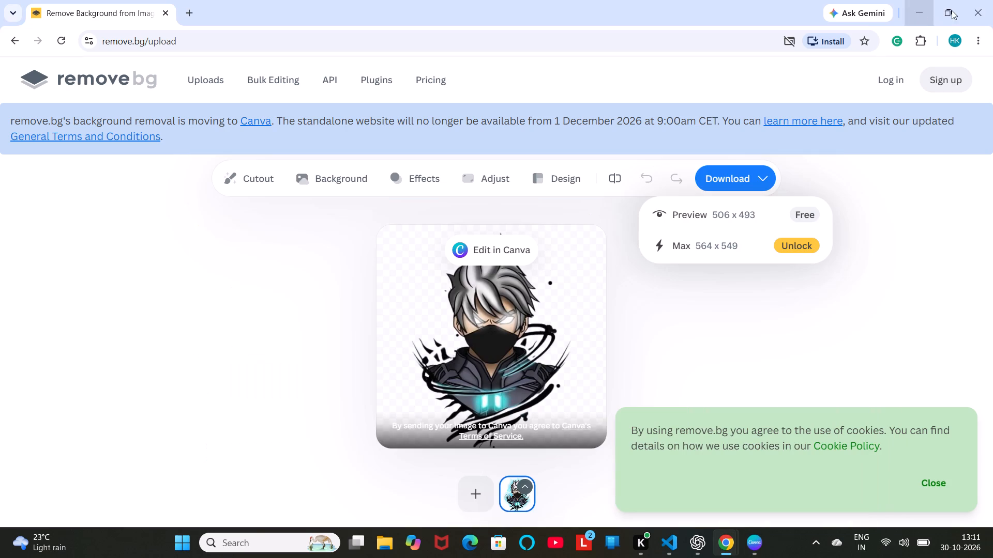
pyautogui.click(916, 11)
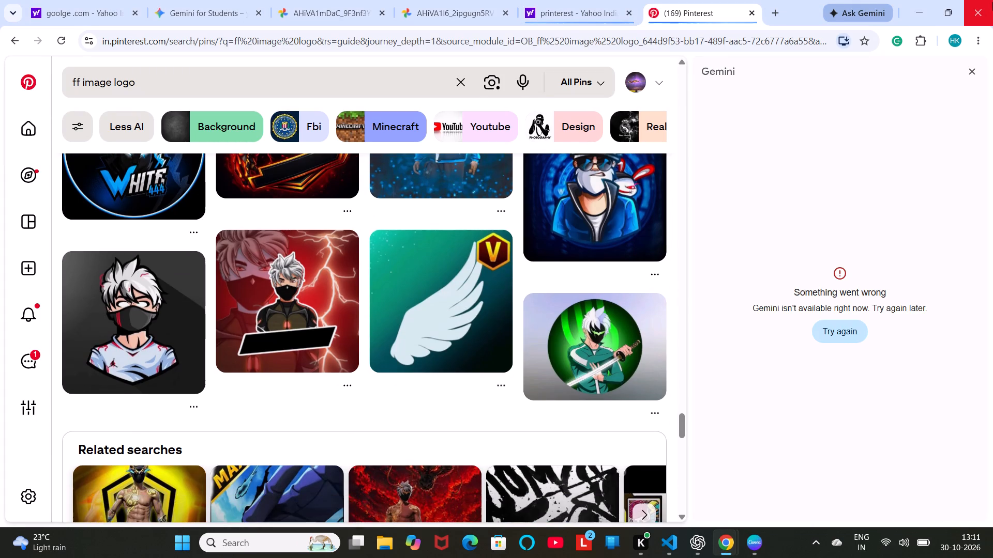
pyautogui.click(992, 2)
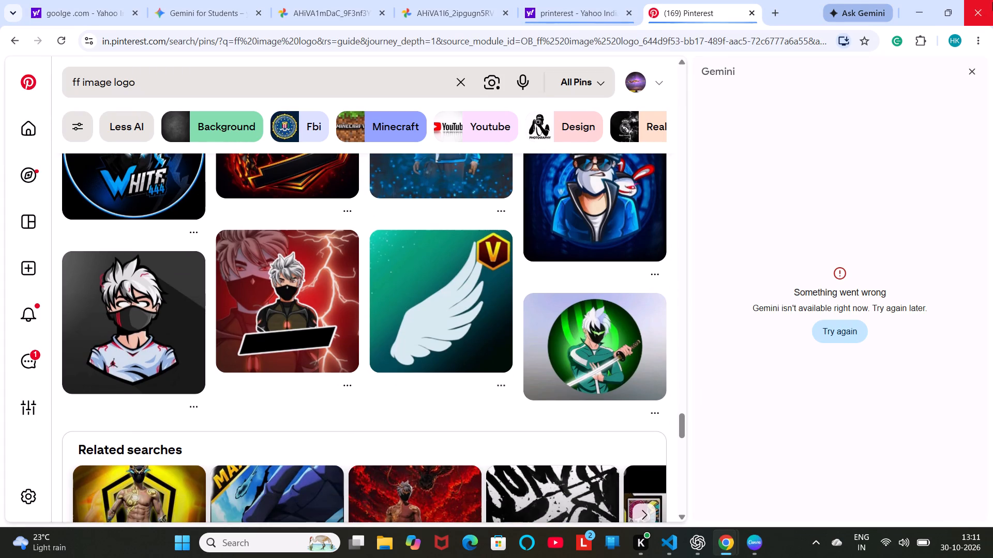